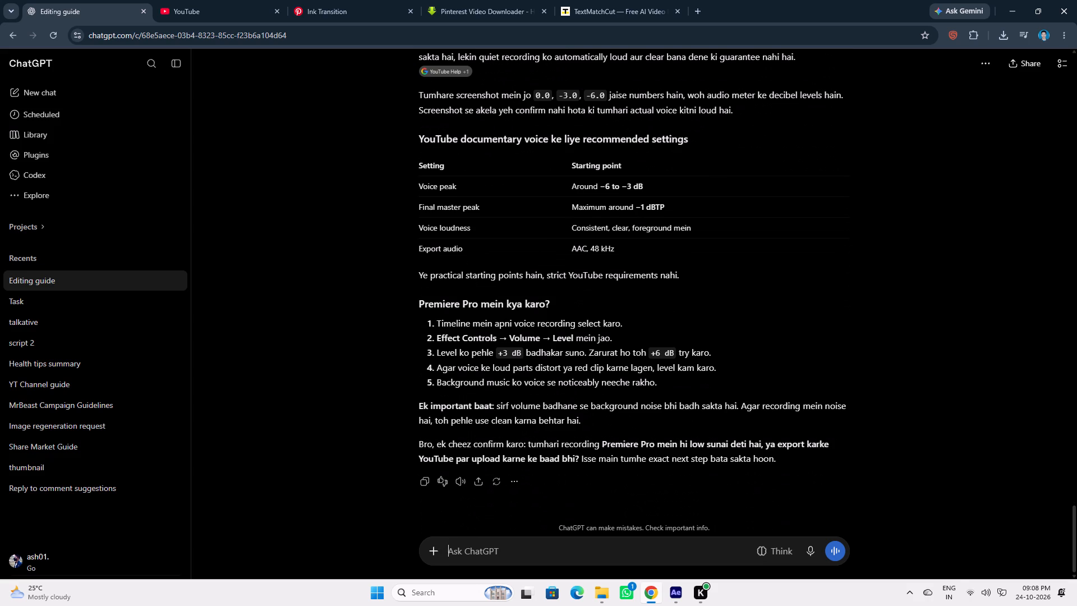
Review the audio-level question and the opening of its reply above the recommended YouTube documentary voice settings.
{"action": "scroll", "coordinate": [715, 405], "scroll_direction": "up", "scroll_amount": 3}
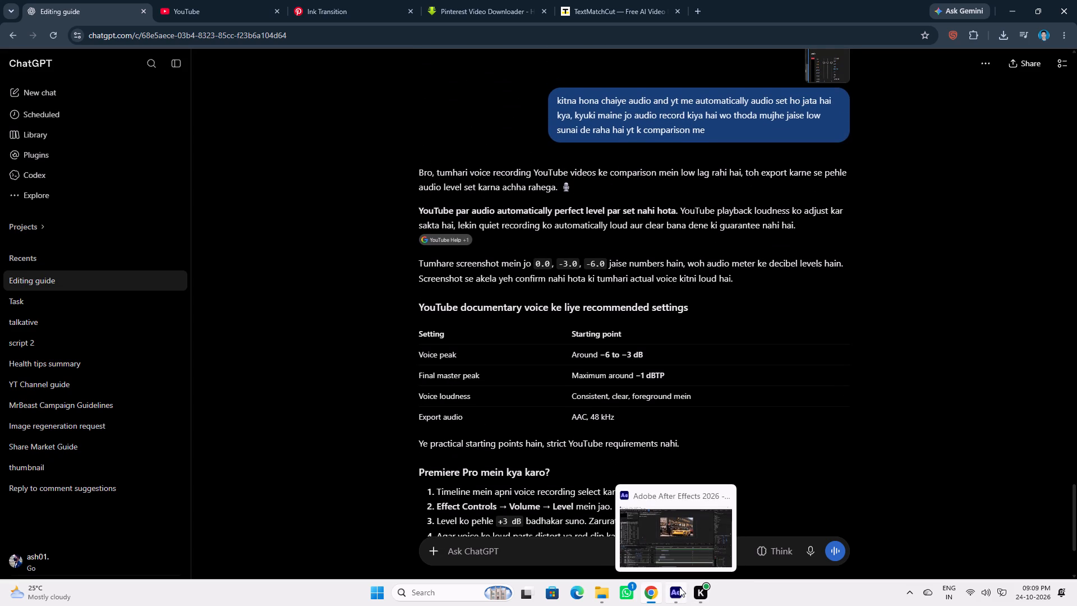
Switch to WhatsApp.
{"action": "right_click", "coordinate": [629, 590]}
{"action": "left_click", "coordinate": [629, 590]}
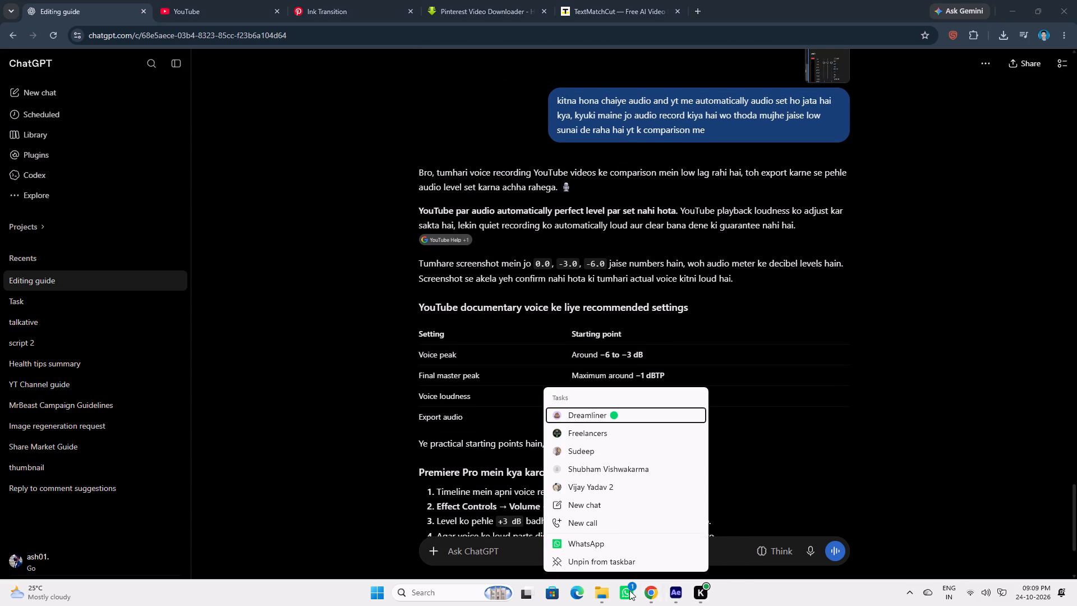
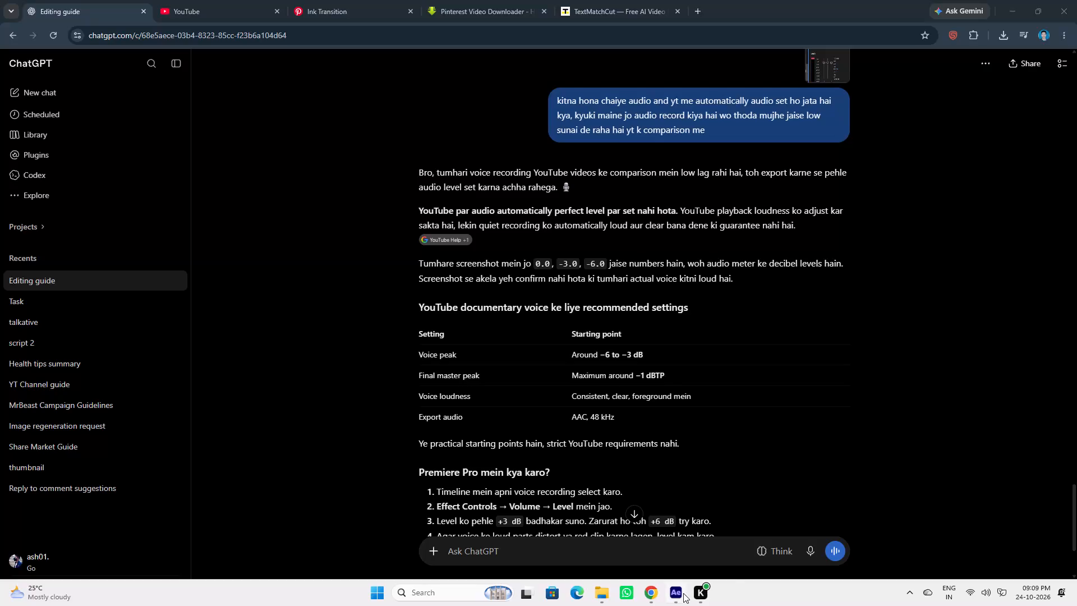
Switch to After Effects, preview the audio from about 0:00:55, and set the Rise of Lamborghini WAV layer's Audio Levels to +10 dB.
{"action": "left_click", "coordinate": [670, 593]}
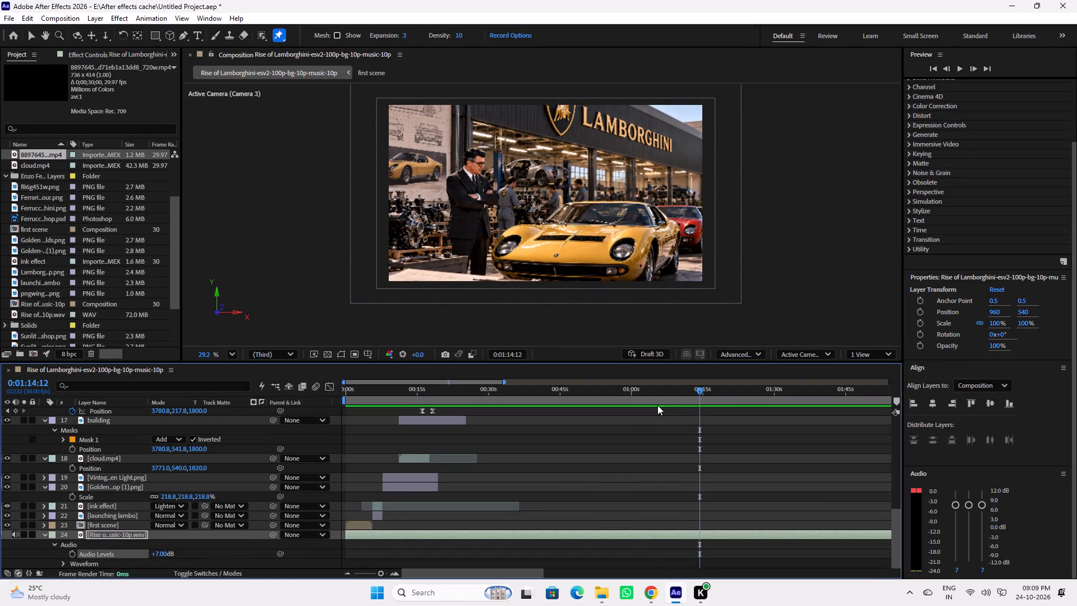
{"action": "left_click_drag", "start_coordinate": [622, 389], "coordinate": [610, 389]}
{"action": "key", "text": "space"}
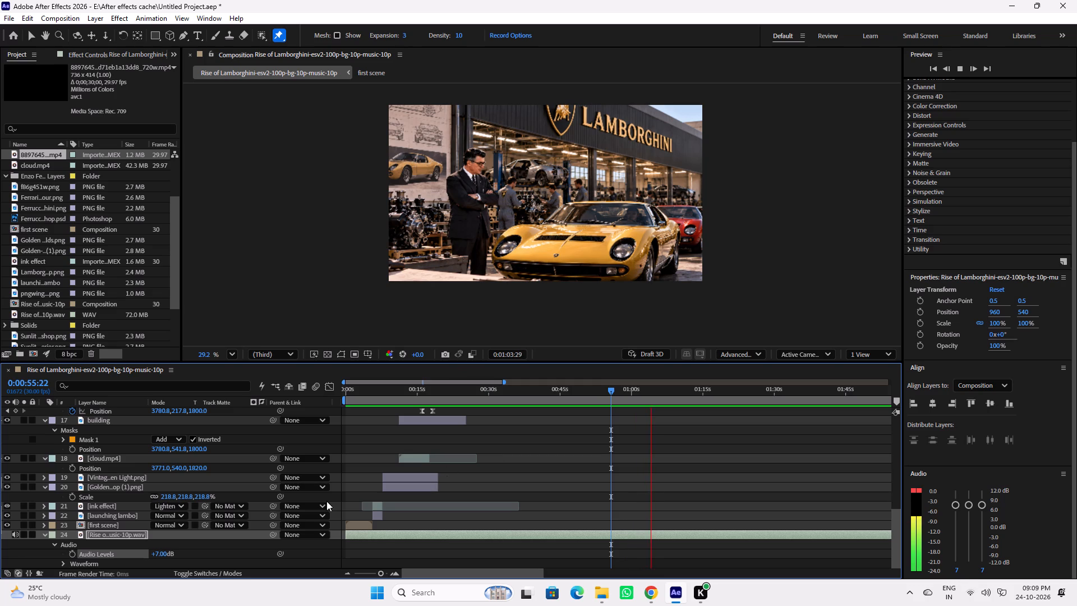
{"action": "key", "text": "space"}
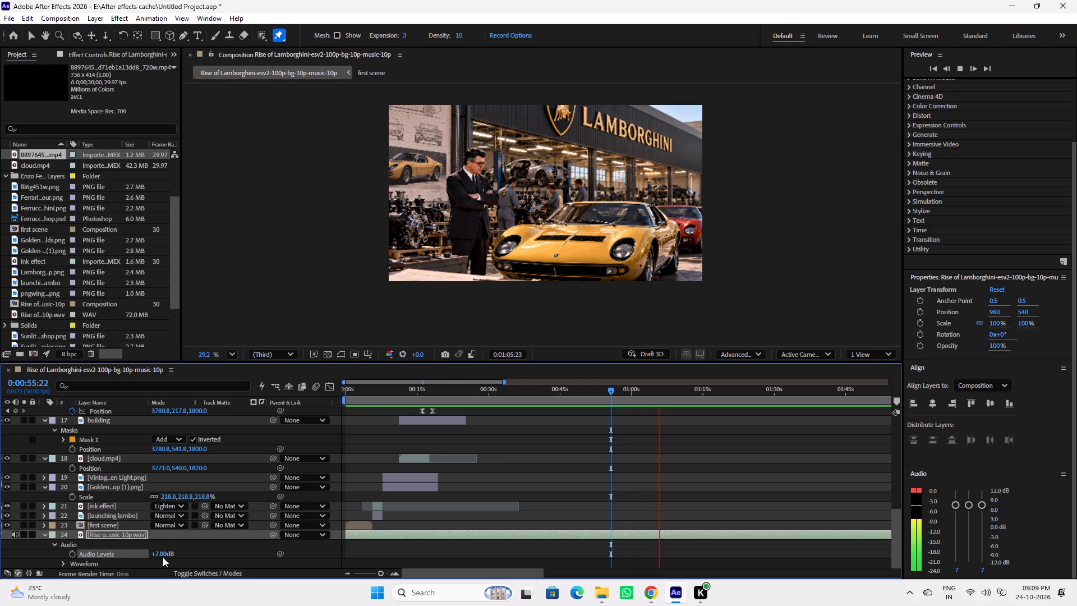
{"action": "left_click", "coordinate": [163, 557]}
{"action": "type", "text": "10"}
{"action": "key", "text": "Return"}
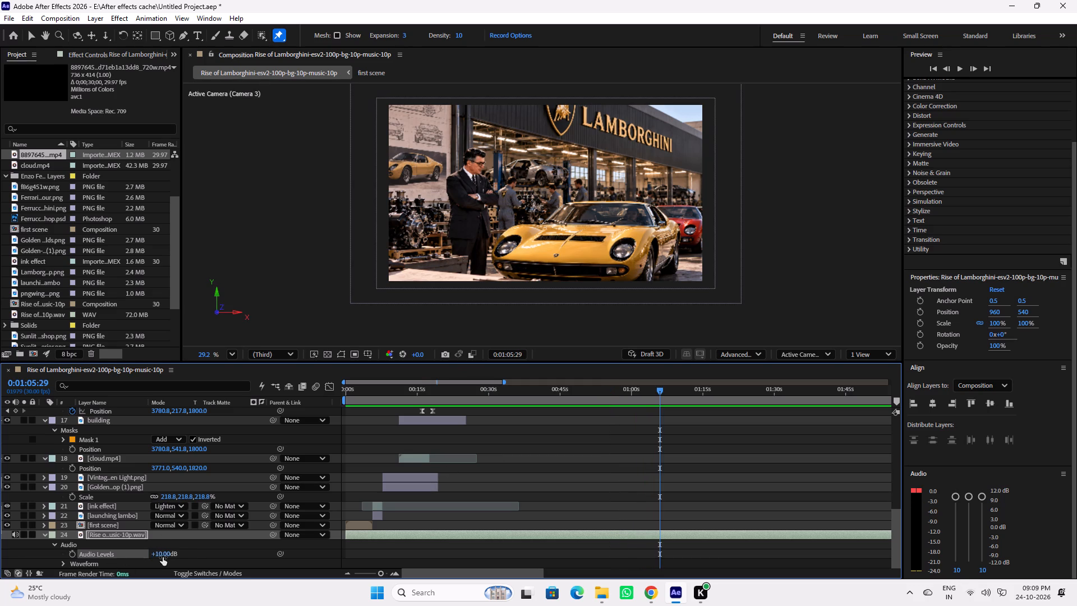
Switch to After Effects and play back the Lamborghini composition from about 1:05 and 0:22 to check the audio levels.
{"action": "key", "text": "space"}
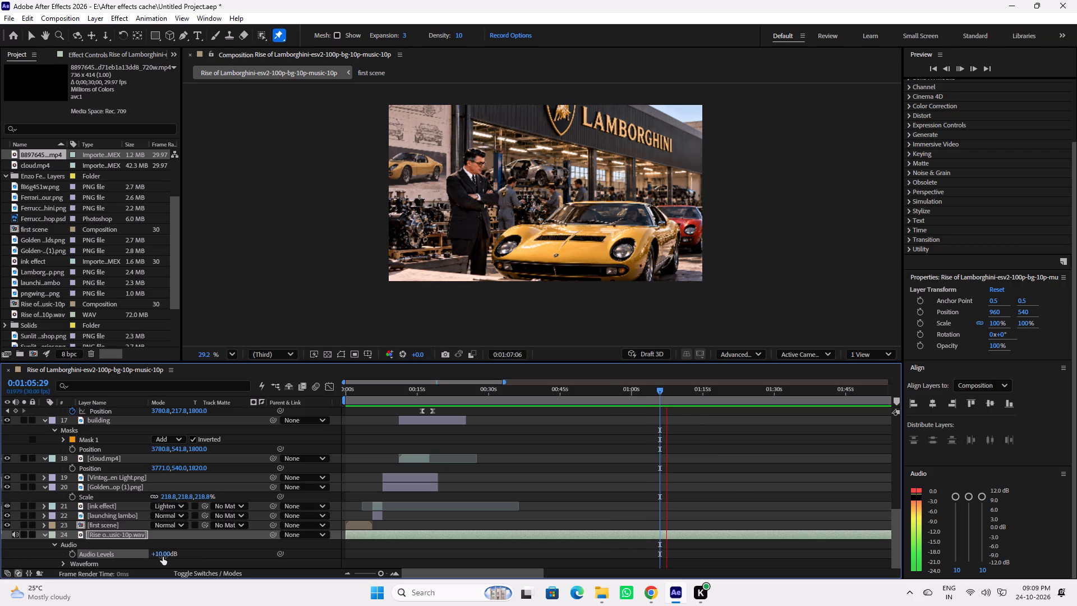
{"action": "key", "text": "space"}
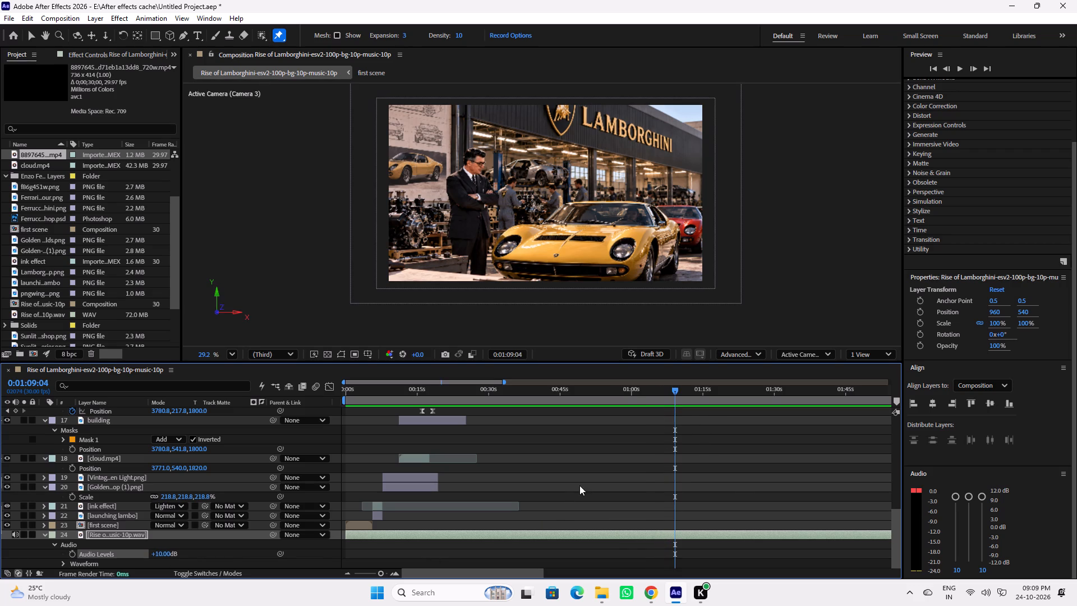
{"action": "left_click_drag", "start_coordinate": [480, 393], "coordinate": [450, 393]}
{"action": "key", "text": "space"}
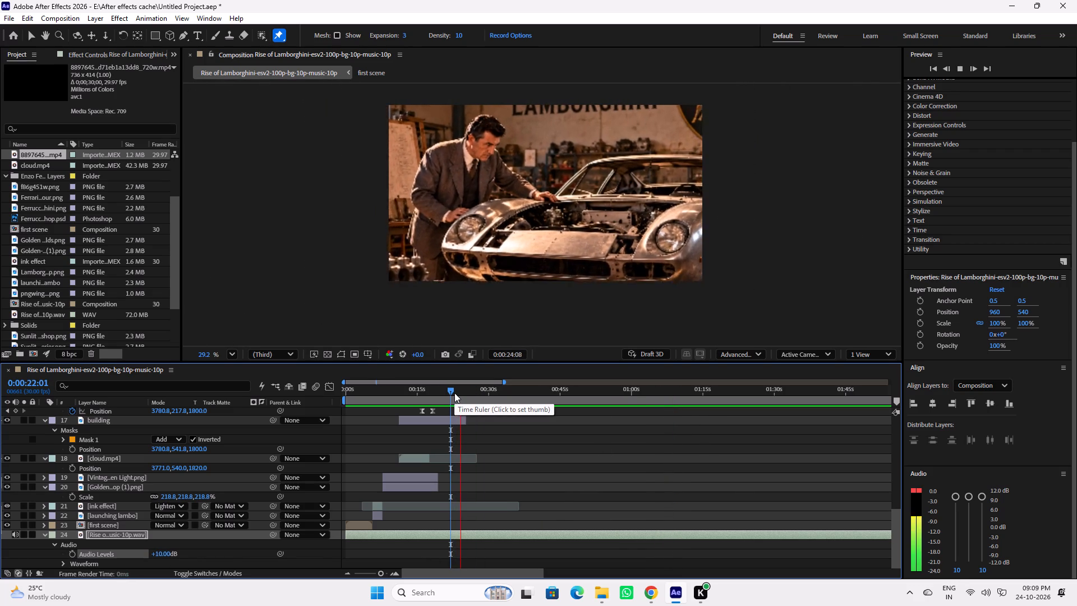
{"action": "key", "text": "space"}
Scrub through the composition between about 0:15 and 0:31 to review the scenes and the layers behind them.
{"action": "left_click_drag", "start_coordinate": [440, 386], "coordinate": [418, 384]}
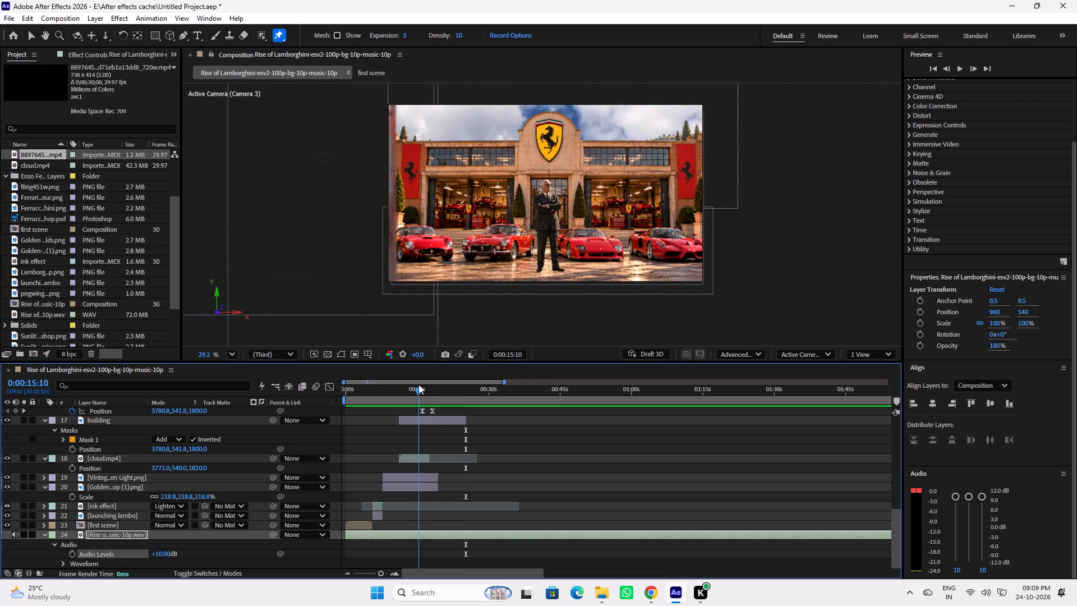
{"action": "left_click_drag", "start_coordinate": [418, 384], "coordinate": [445, 386]}
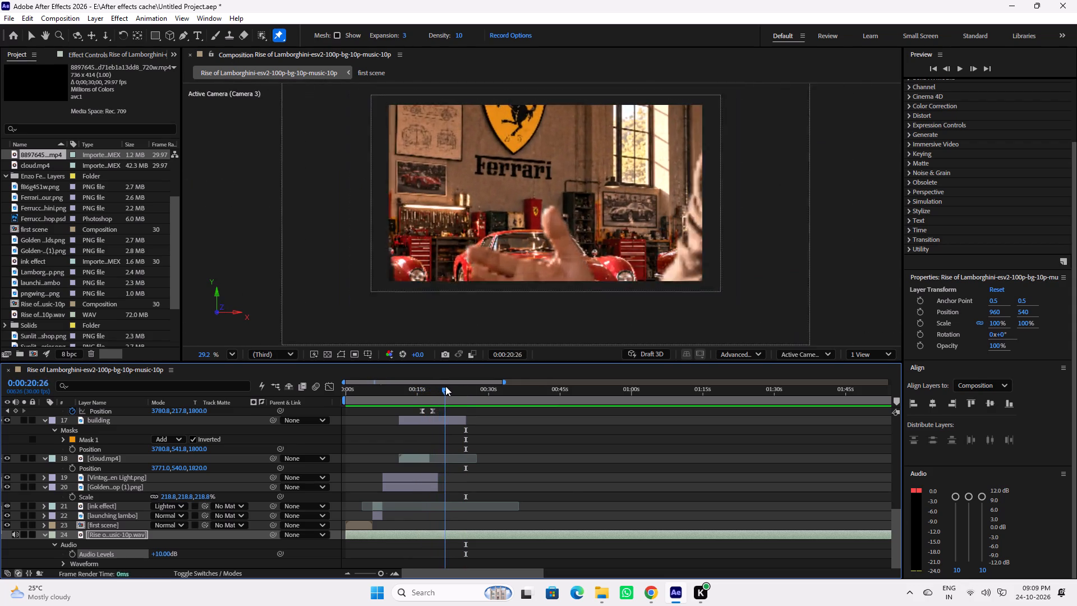
{"action": "left_click_drag", "start_coordinate": [445, 386], "coordinate": [455, 387]}
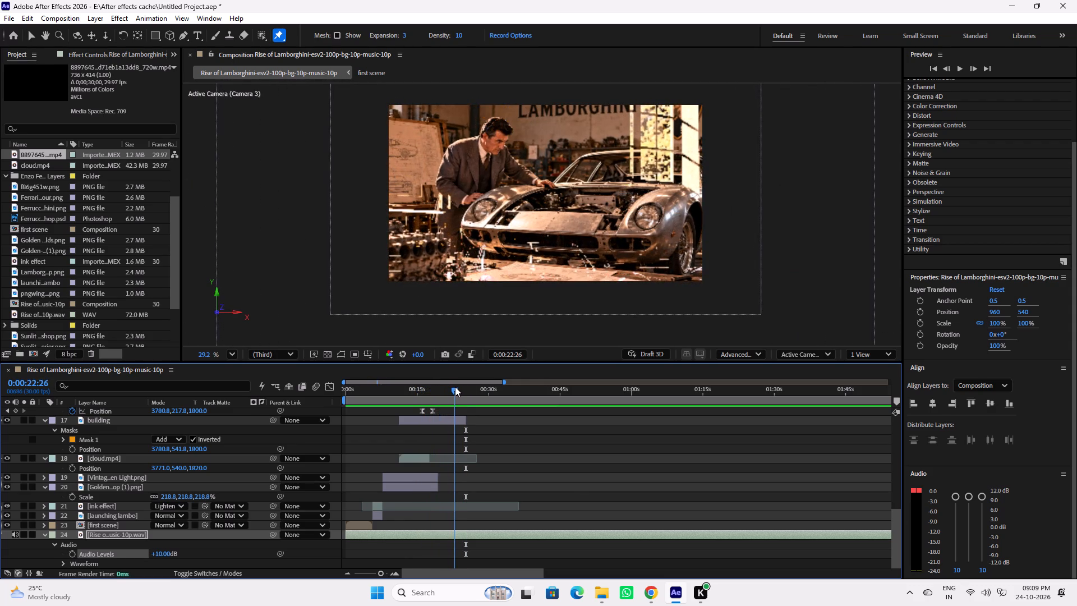
{"action": "left_click_drag", "start_coordinate": [455, 387], "coordinate": [458, 387]}
{"action": "scroll", "coordinate": [482, 420], "scroll_direction": "up", "scroll_amount": 4}
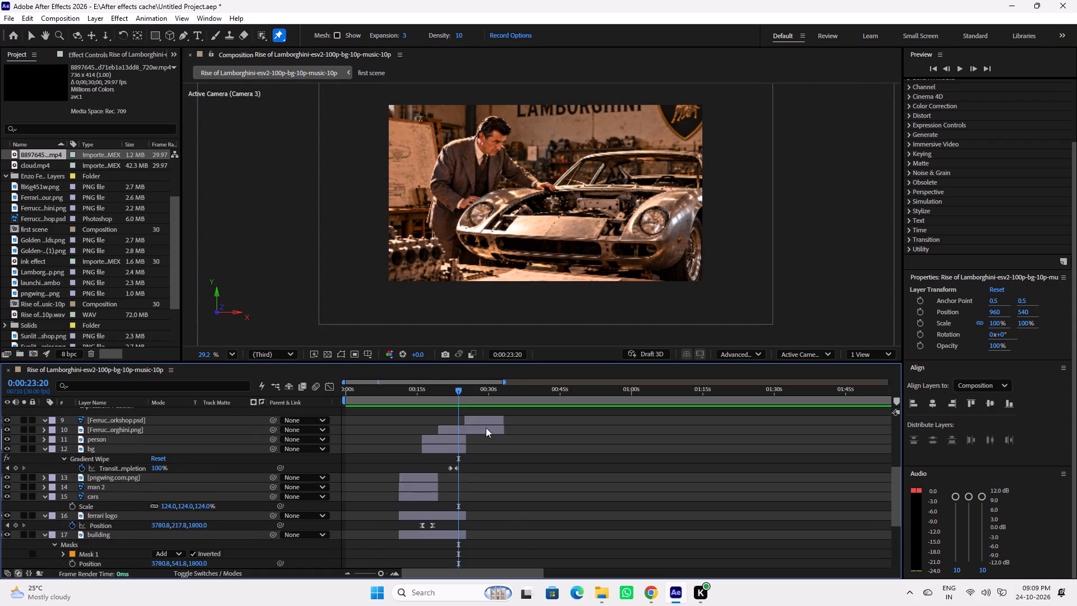
{"action": "scroll", "coordinate": [487, 440], "scroll_direction": "up", "scroll_amount": 6}
{"action": "left_click_drag", "start_coordinate": [468, 393], "coordinate": [480, 393]}
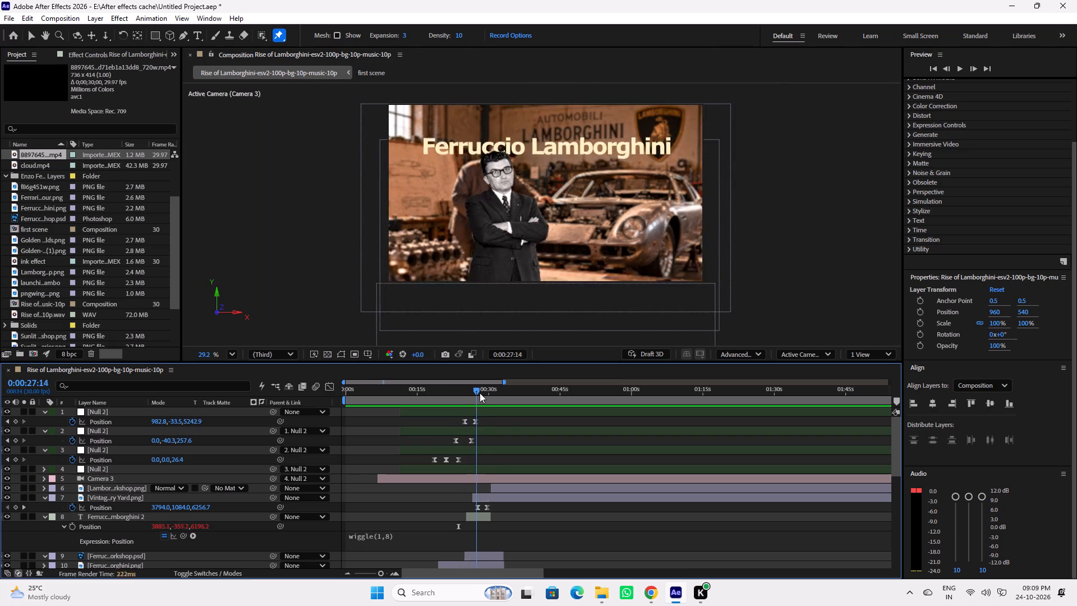
{"action": "left_click_drag", "start_coordinate": [480, 393], "coordinate": [494, 393]}
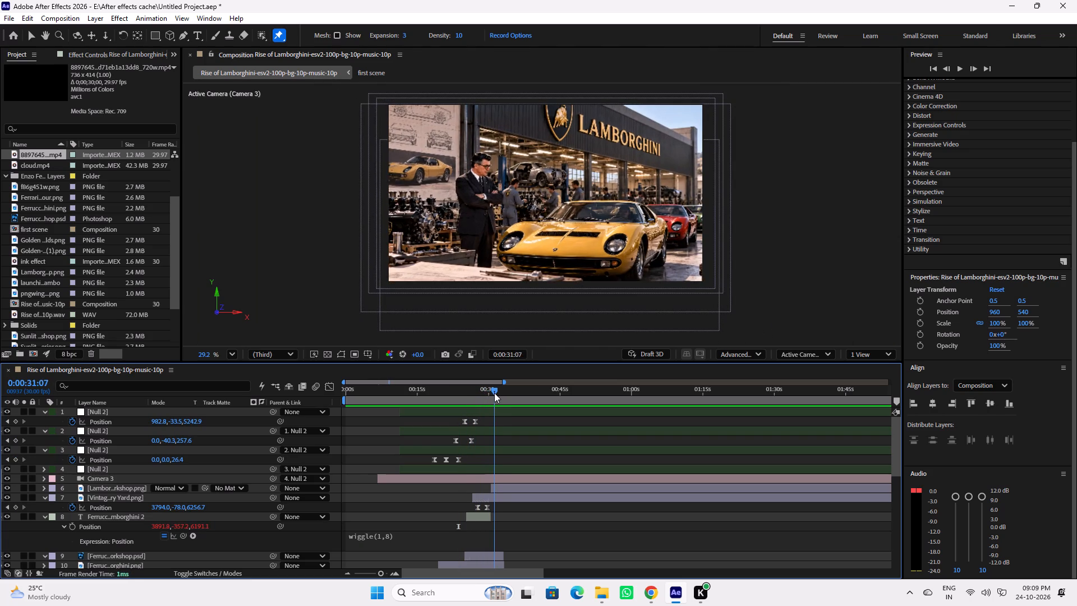
Apply the CC Twister transition to the Lamborghini's Golden Miura Workshop layer, with the playhead at its start, 0:00:30:16.
{"action": "left_click_drag", "start_coordinate": [494, 393], "coordinate": [492, 393]}
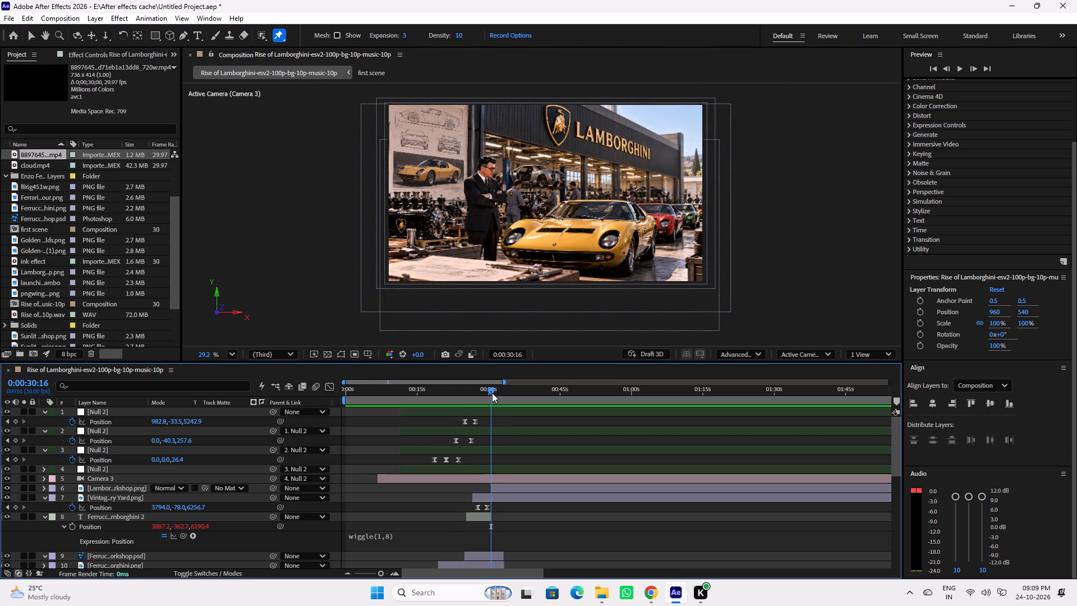
{"action": "left_click", "coordinate": [519, 488]}
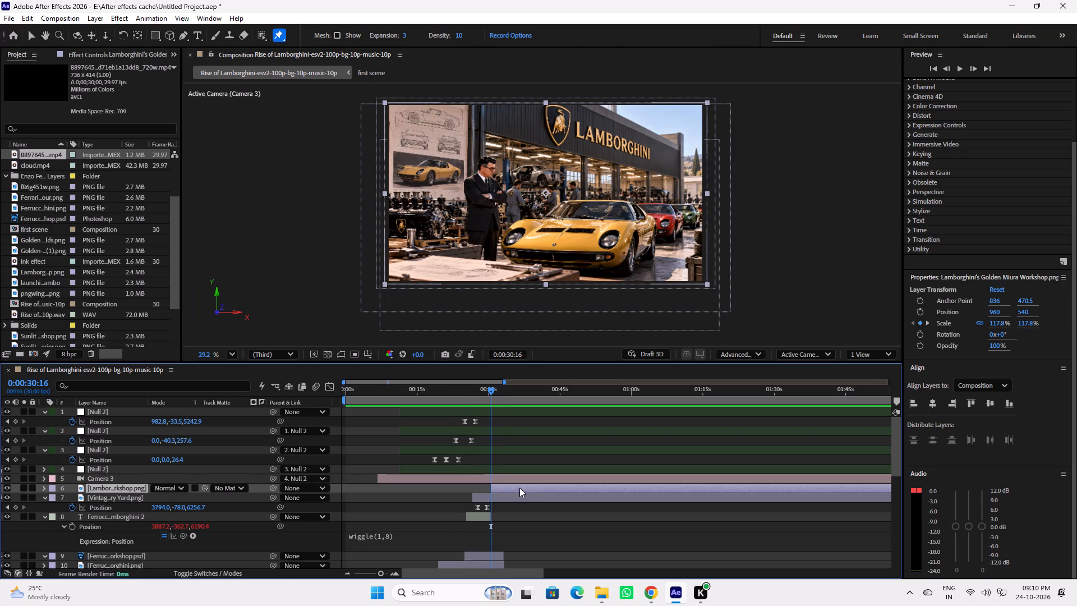
{"action": "scroll", "coordinate": [1015, 159], "scroll_direction": "up", "scroll_amount": 2}
{"action": "scroll", "coordinate": [965, 226], "scroll_direction": "down", "scroll_amount": 2}
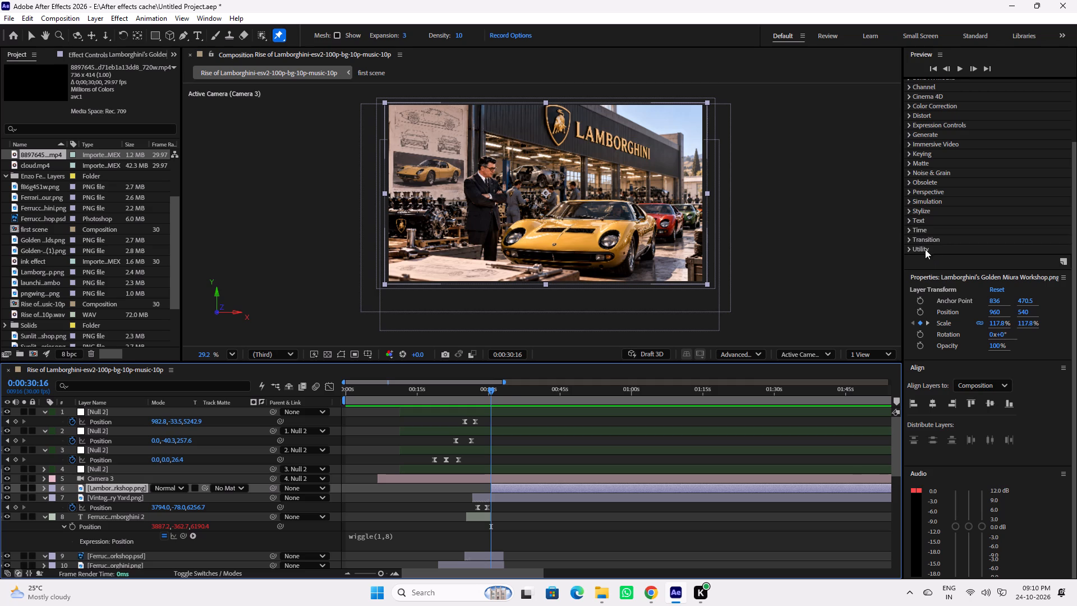
{"action": "left_click", "coordinate": [910, 239]}
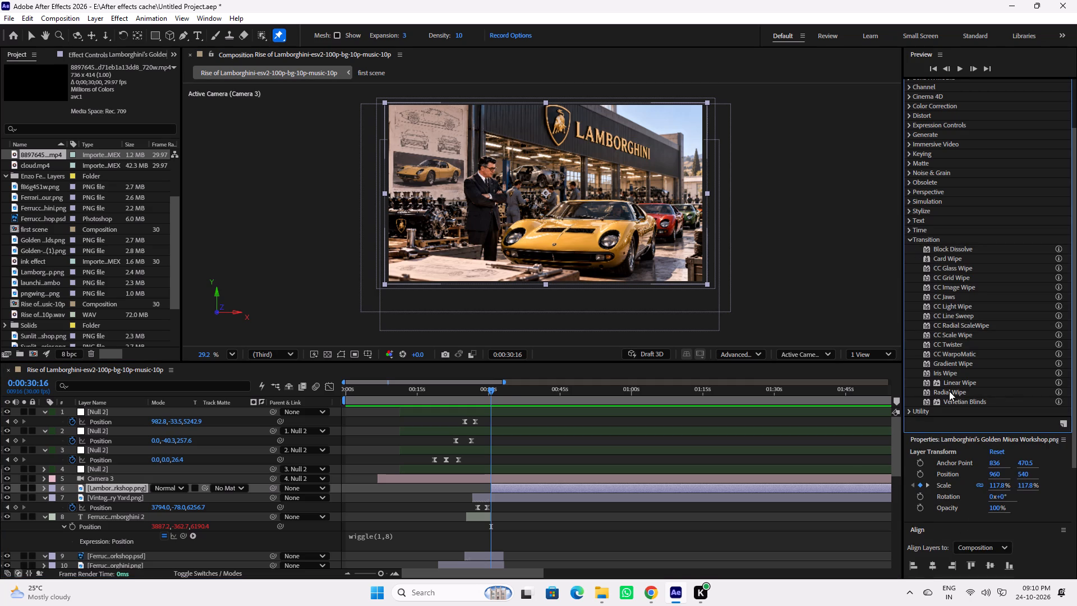
{"action": "left_click", "coordinate": [949, 343]}
{"action": "double_click", "coordinate": [950, 343]}
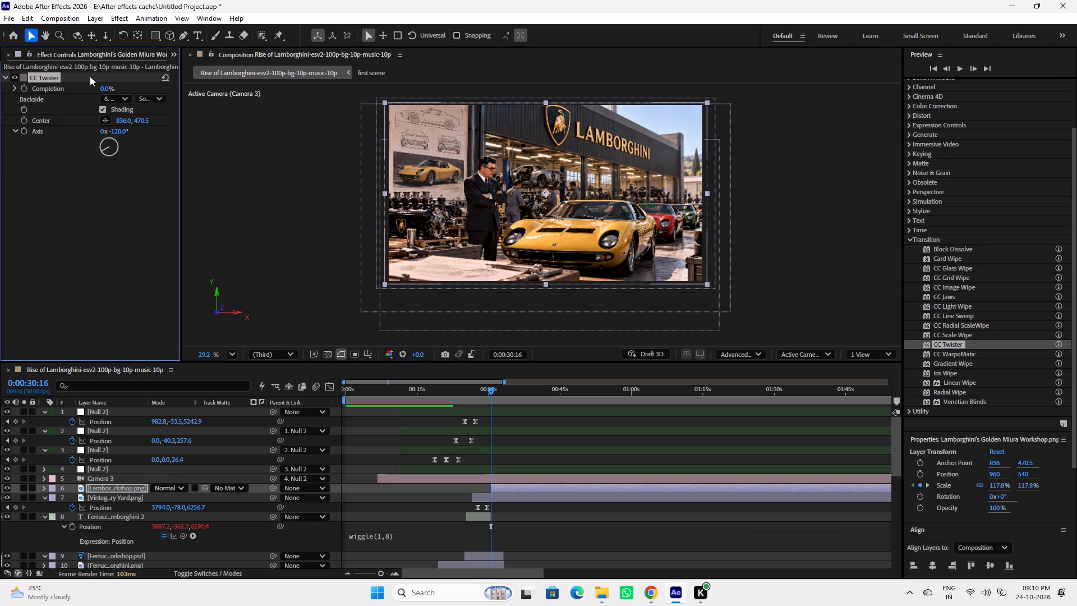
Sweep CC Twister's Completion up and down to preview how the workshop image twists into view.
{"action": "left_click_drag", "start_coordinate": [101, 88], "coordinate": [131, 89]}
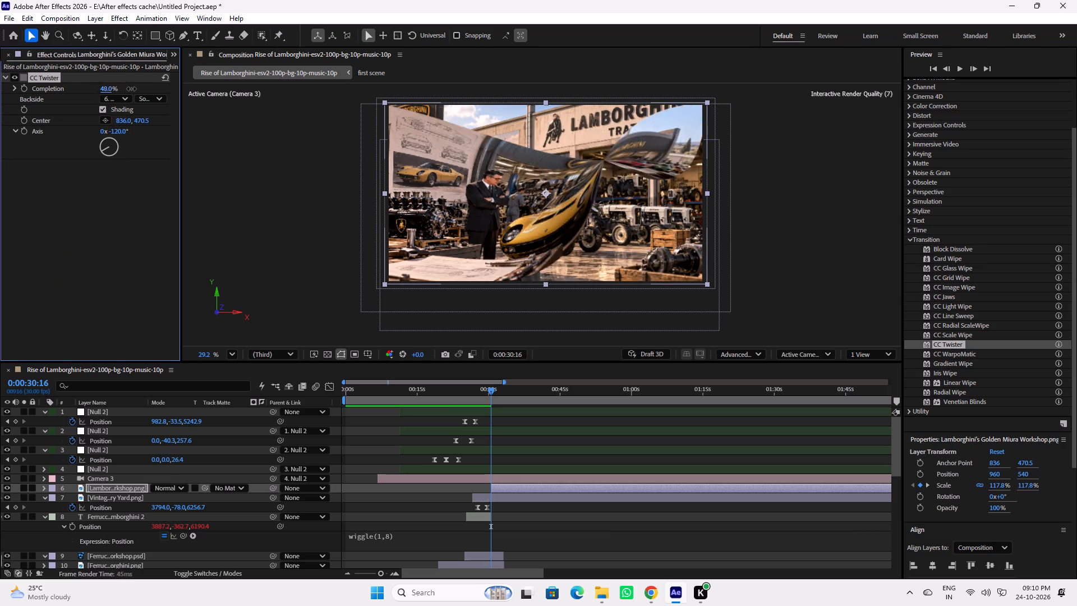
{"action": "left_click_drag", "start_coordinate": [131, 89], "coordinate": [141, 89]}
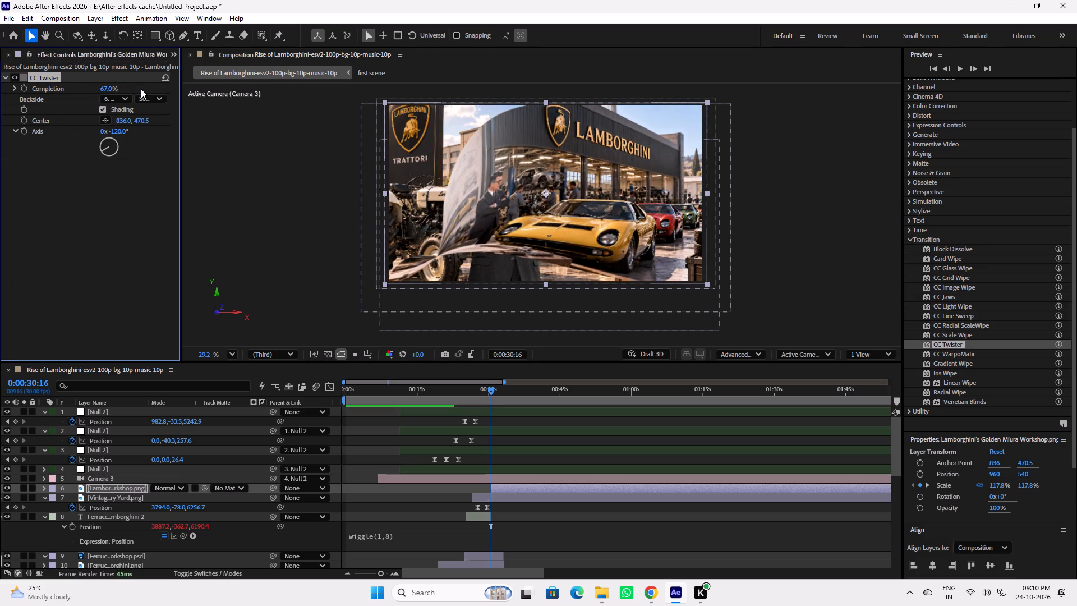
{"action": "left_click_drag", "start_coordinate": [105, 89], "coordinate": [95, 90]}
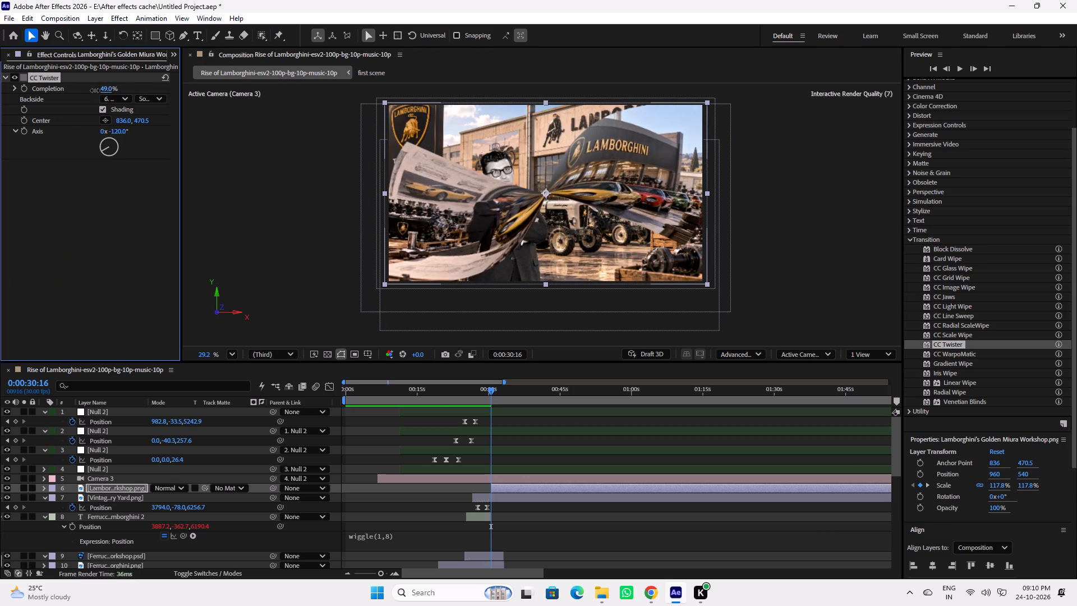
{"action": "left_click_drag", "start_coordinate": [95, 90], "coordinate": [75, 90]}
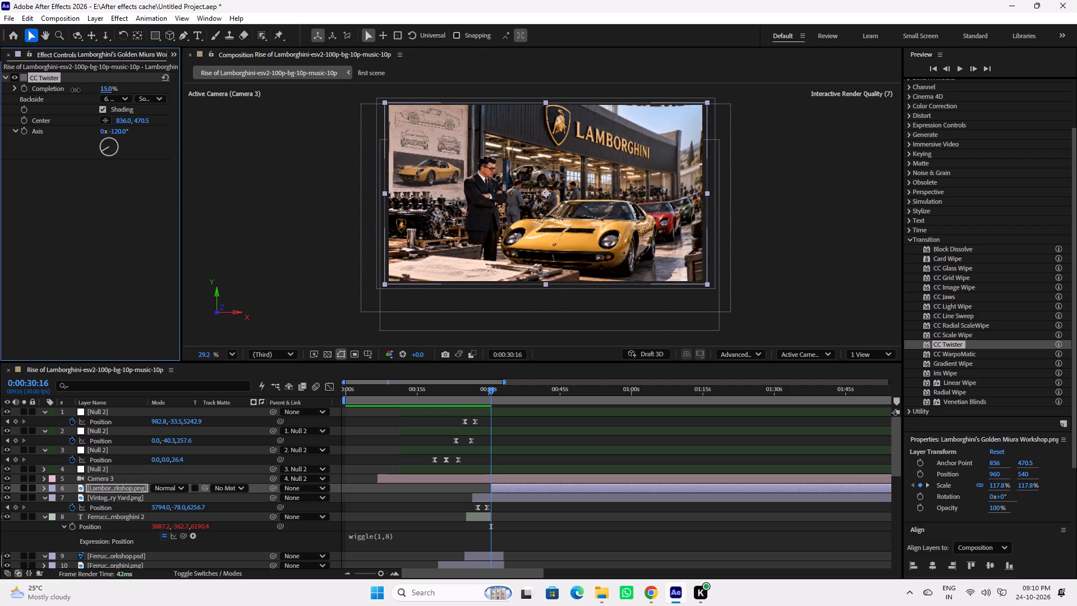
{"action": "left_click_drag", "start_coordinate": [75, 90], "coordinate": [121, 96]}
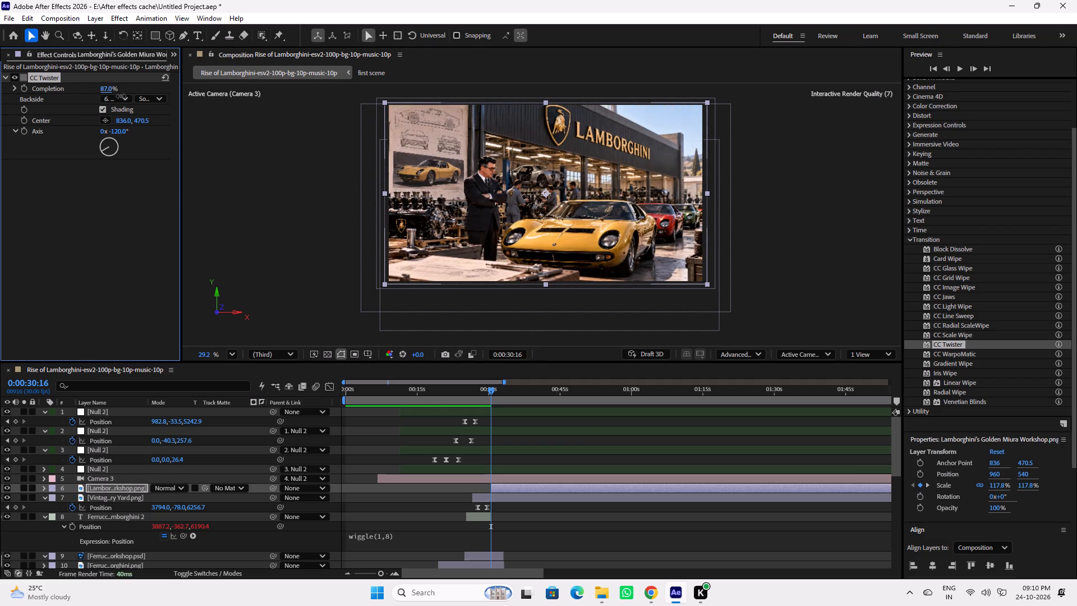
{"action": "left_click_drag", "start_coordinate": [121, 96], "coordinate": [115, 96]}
Turn off Shading in the CC Twister effect.
{"action": "left_click", "coordinate": [100, 106]}
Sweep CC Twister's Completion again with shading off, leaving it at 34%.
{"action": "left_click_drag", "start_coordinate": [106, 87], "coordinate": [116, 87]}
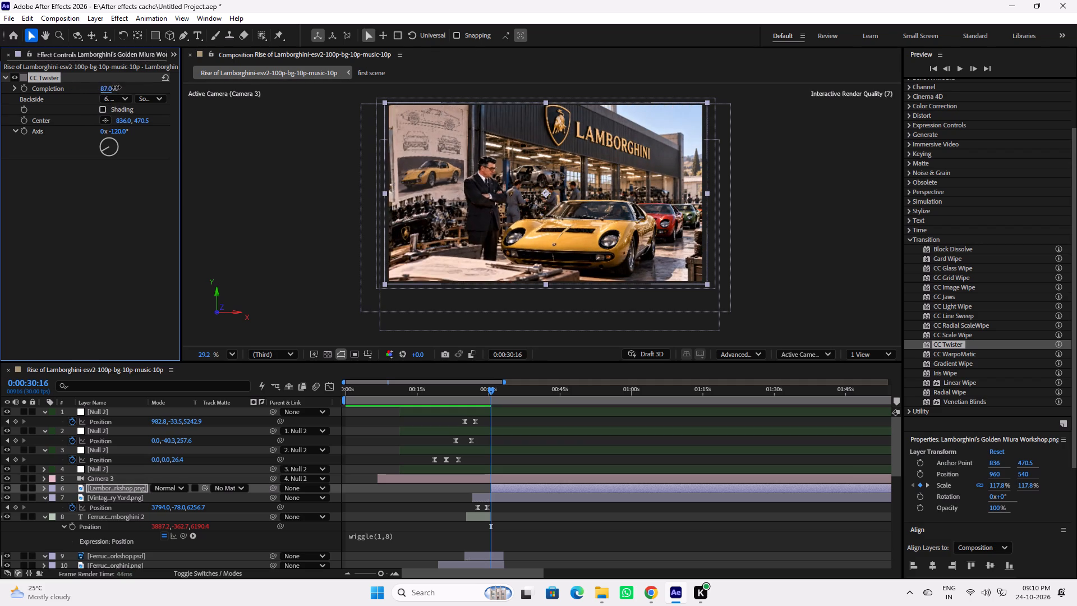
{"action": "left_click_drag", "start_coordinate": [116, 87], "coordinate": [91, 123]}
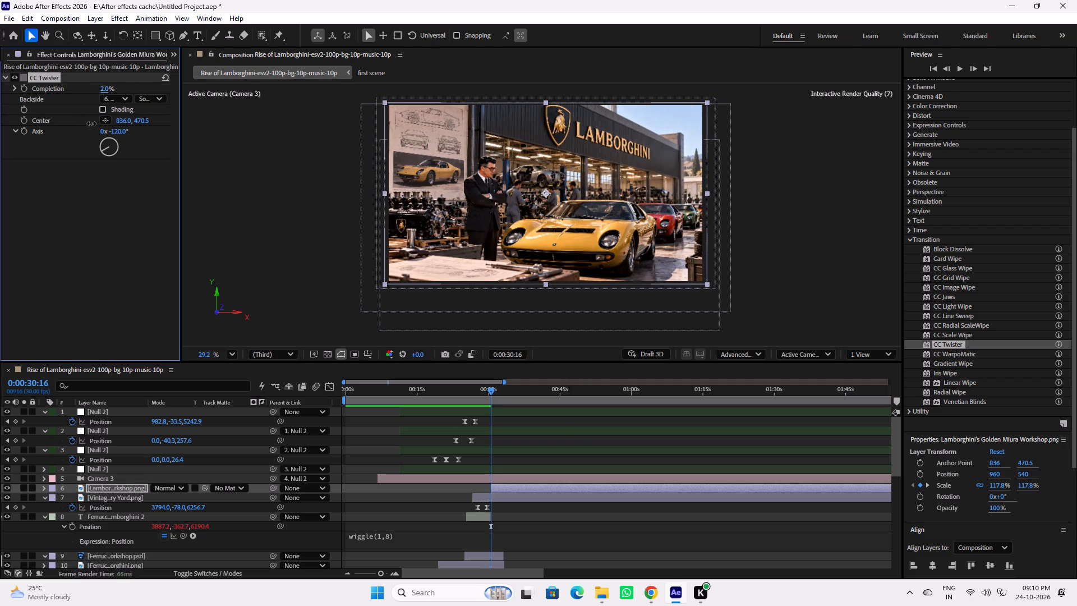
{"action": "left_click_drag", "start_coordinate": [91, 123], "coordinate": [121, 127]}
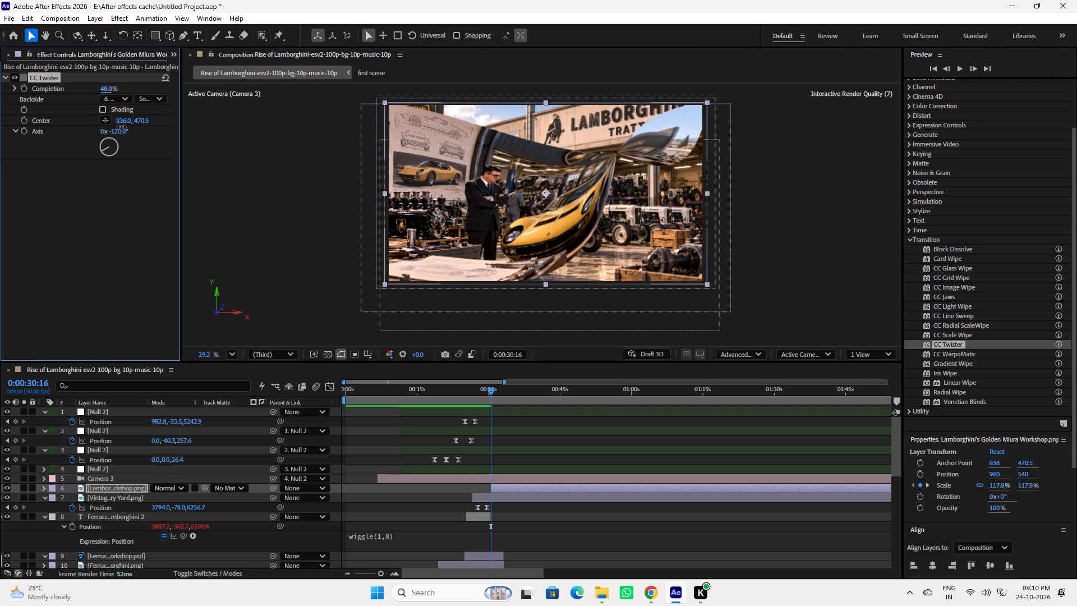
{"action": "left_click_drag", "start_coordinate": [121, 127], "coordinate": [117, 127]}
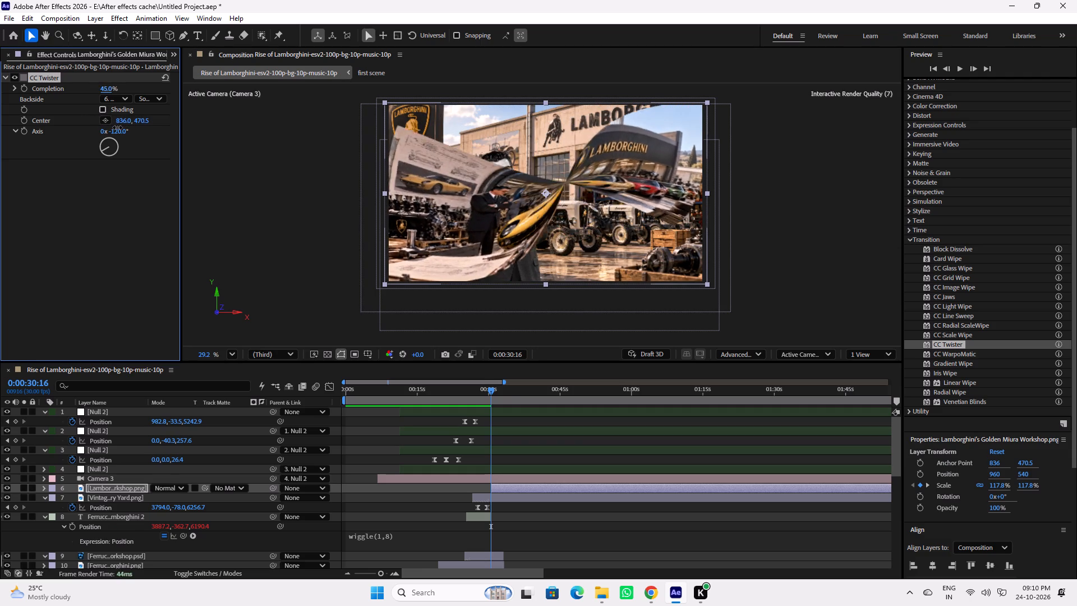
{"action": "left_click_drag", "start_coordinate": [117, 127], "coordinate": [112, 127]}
Rotate the CC Twister Axis to +54°.
{"action": "left_click_drag", "start_coordinate": [105, 144], "coordinate": [107, 138]}
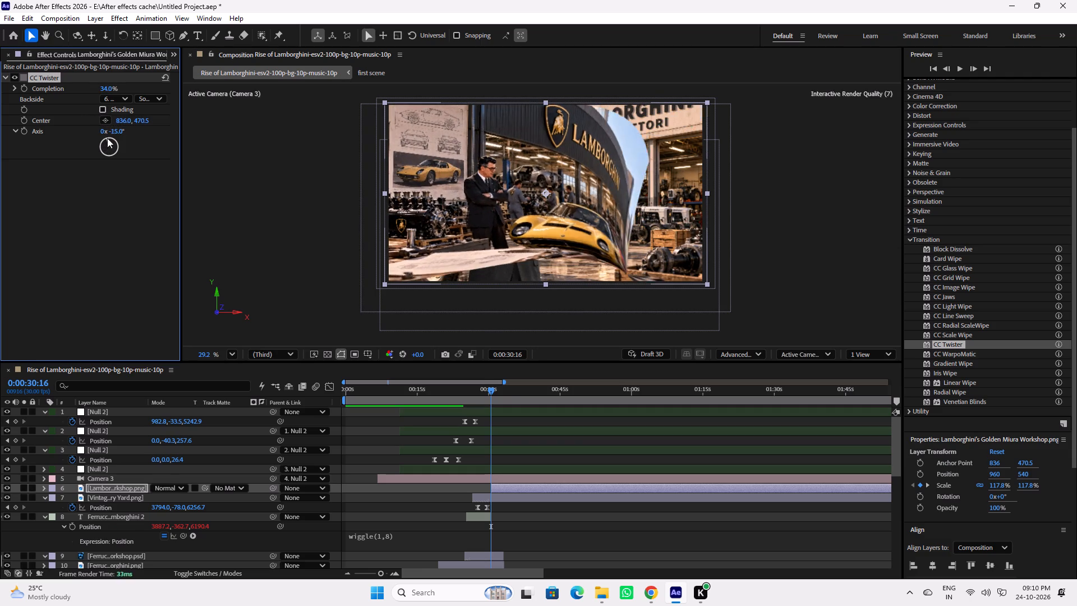
{"action": "left_click_drag", "start_coordinate": [107, 138], "coordinate": [132, 125]}
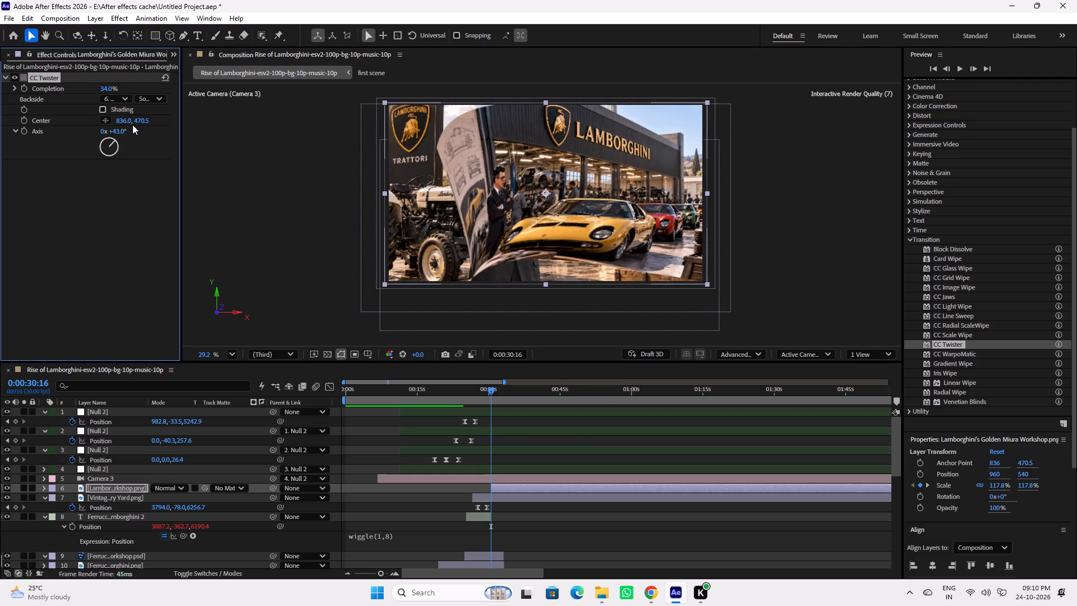
{"action": "left_click_drag", "start_coordinate": [132, 125], "coordinate": [137, 126]}
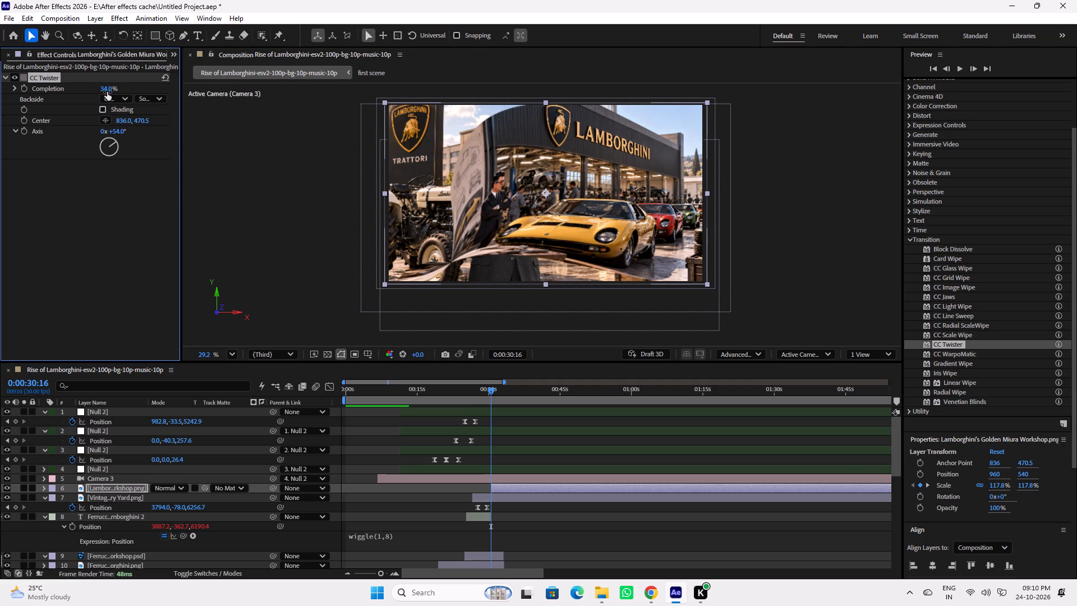
Sweep CC Twister's Completion to preview the new twist direction, leaving it at 32%.
{"action": "left_click_drag", "start_coordinate": [107, 90], "coordinate": [79, 96]}
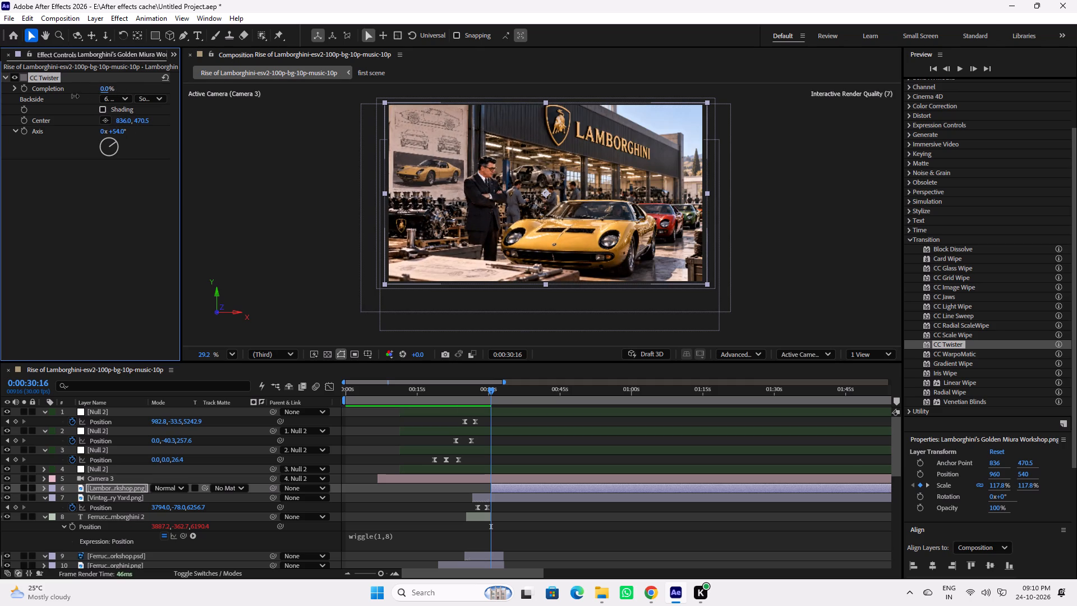
{"action": "left_click_drag", "start_coordinate": [79, 96], "coordinate": [127, 102]}
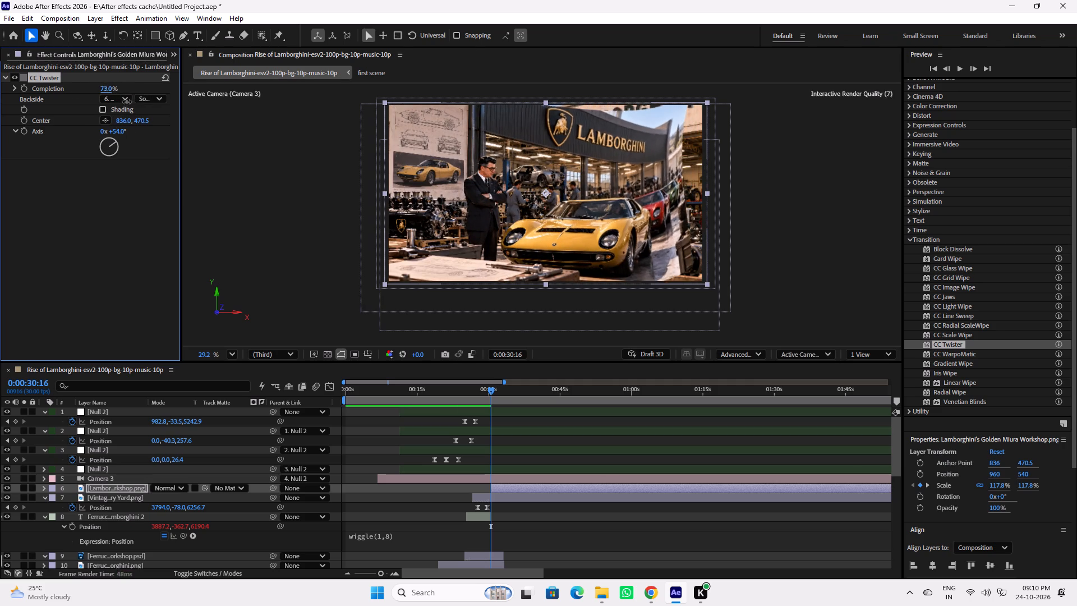
{"action": "left_click_drag", "start_coordinate": [127, 102], "coordinate": [90, 91]}
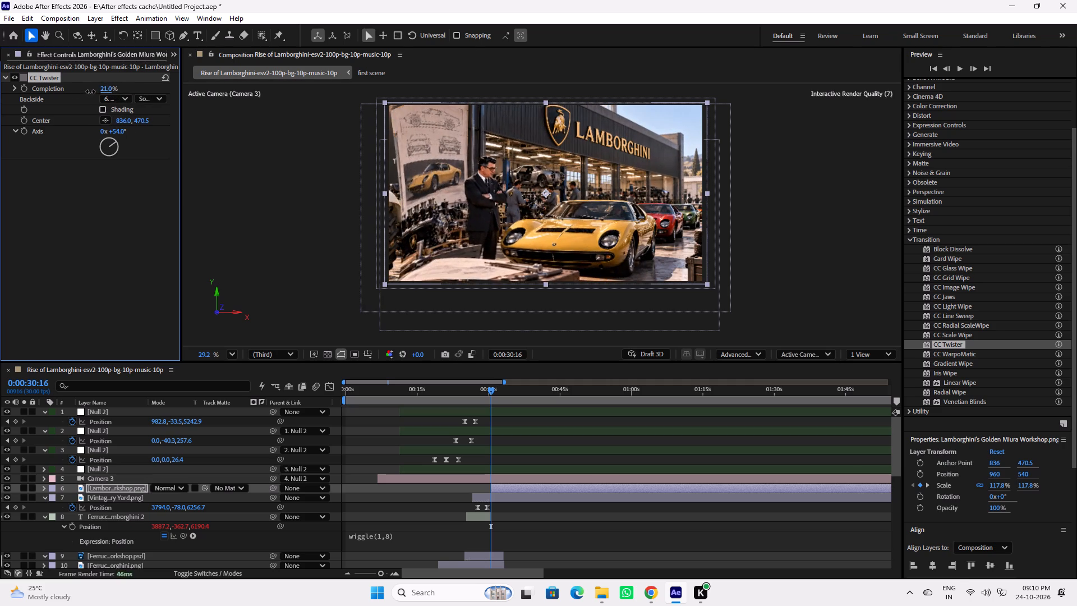
{"action": "left_click_drag", "start_coordinate": [90, 91], "coordinate": [95, 91]}
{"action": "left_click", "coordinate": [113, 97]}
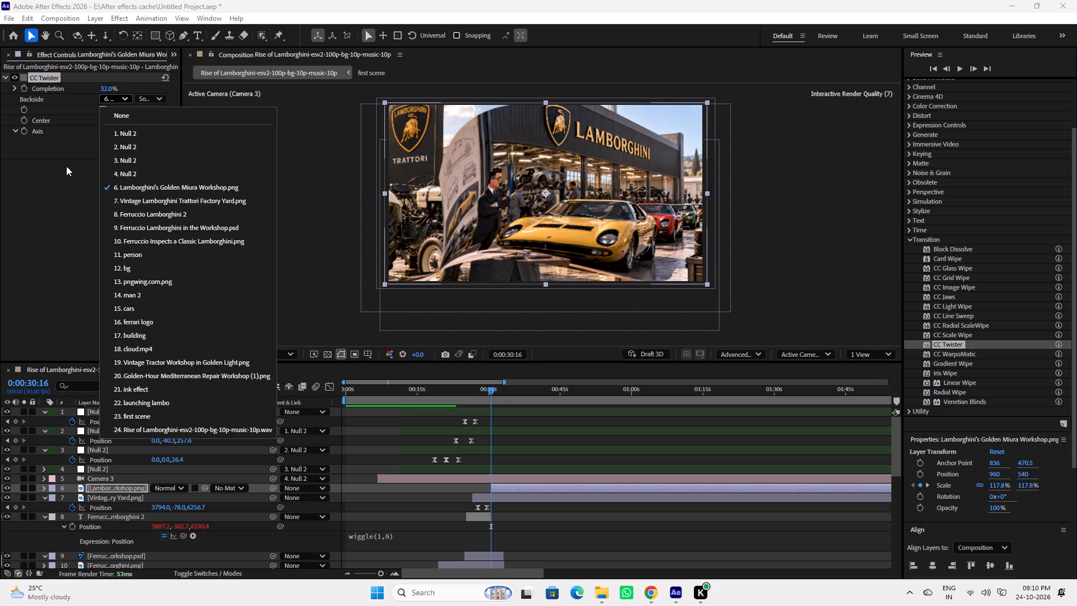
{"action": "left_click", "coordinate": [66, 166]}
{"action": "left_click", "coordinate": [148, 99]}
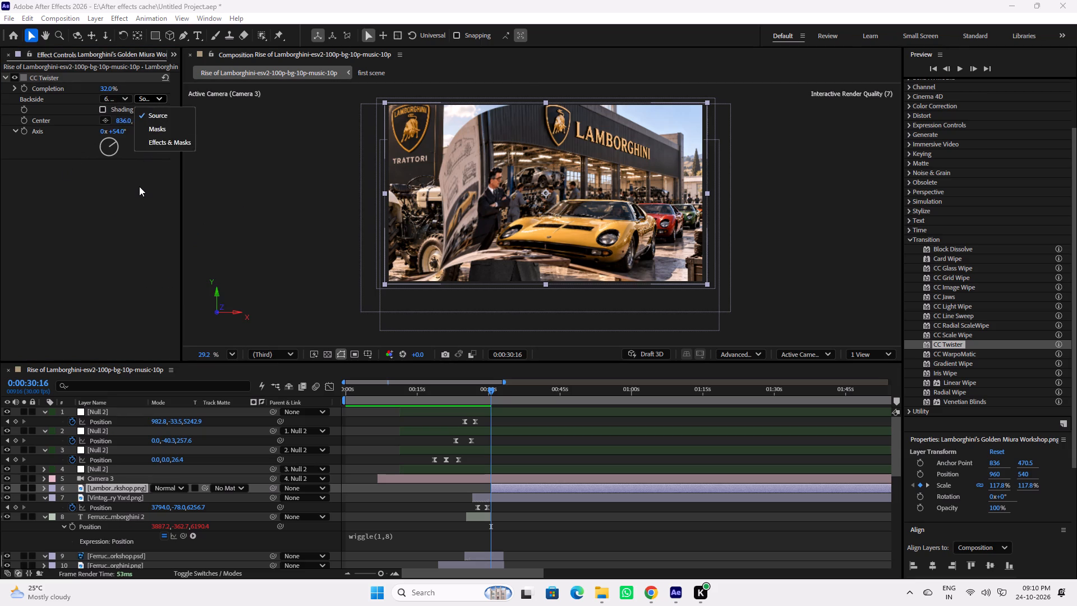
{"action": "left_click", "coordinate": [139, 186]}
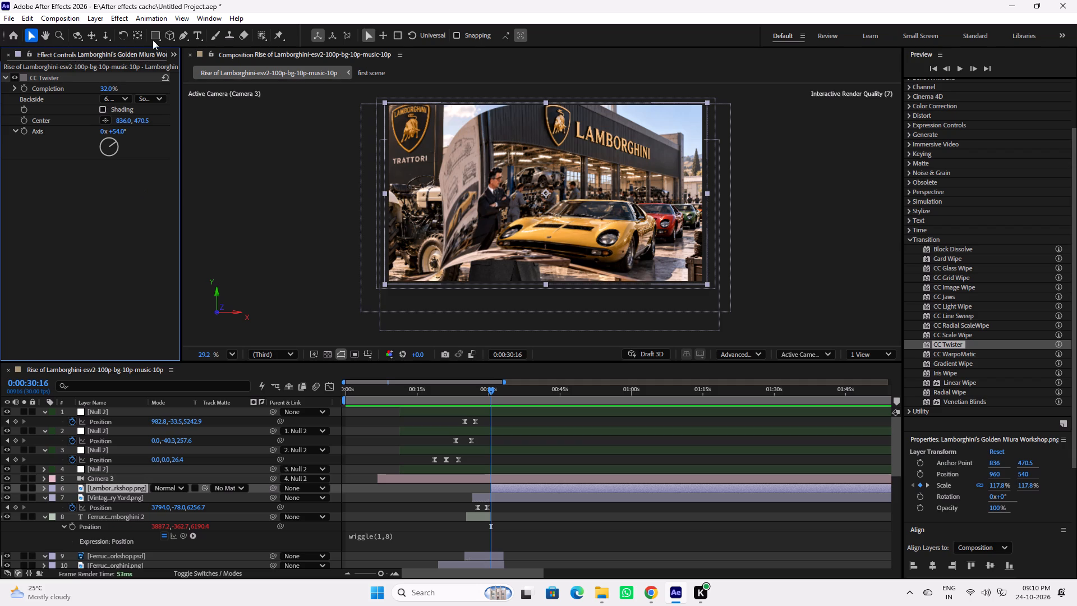
Save the project.
{"action": "key", "text": "ctrl+s"}
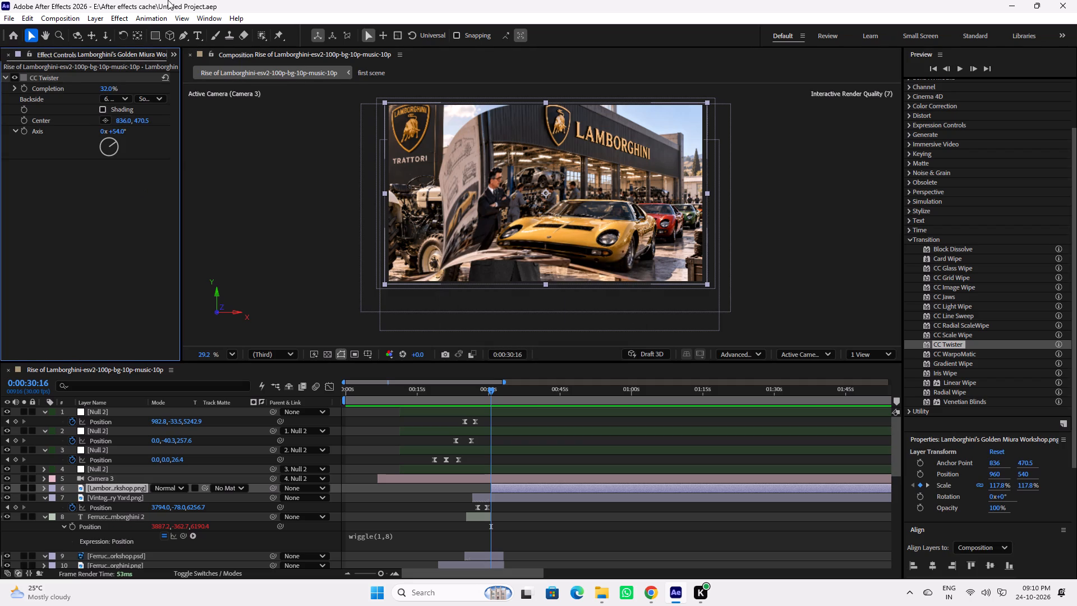
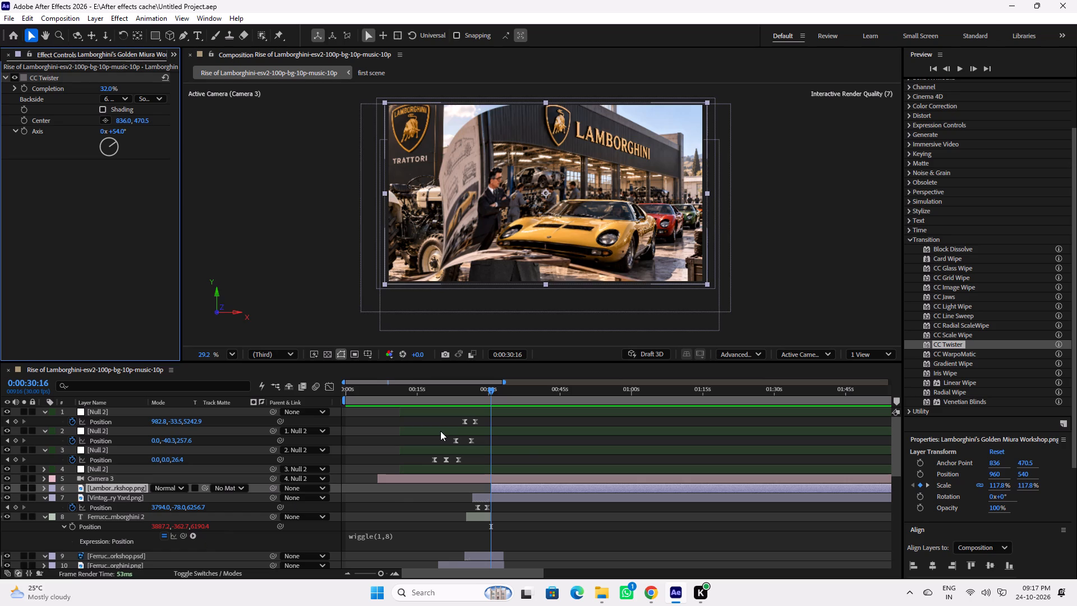
Preview the twist briefly, then delete the CC Twister effect from the Golden Miura Workshop layer.
{"action": "key", "text": "space"}
{"action": "key", "text": "space"}
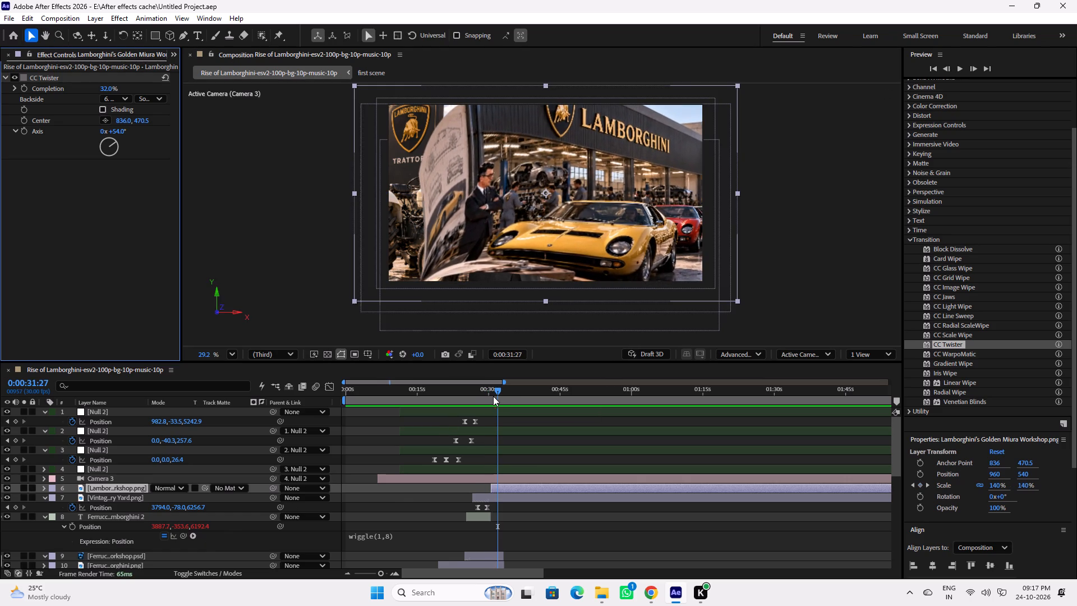
{"action": "left_click", "coordinate": [493, 393]}
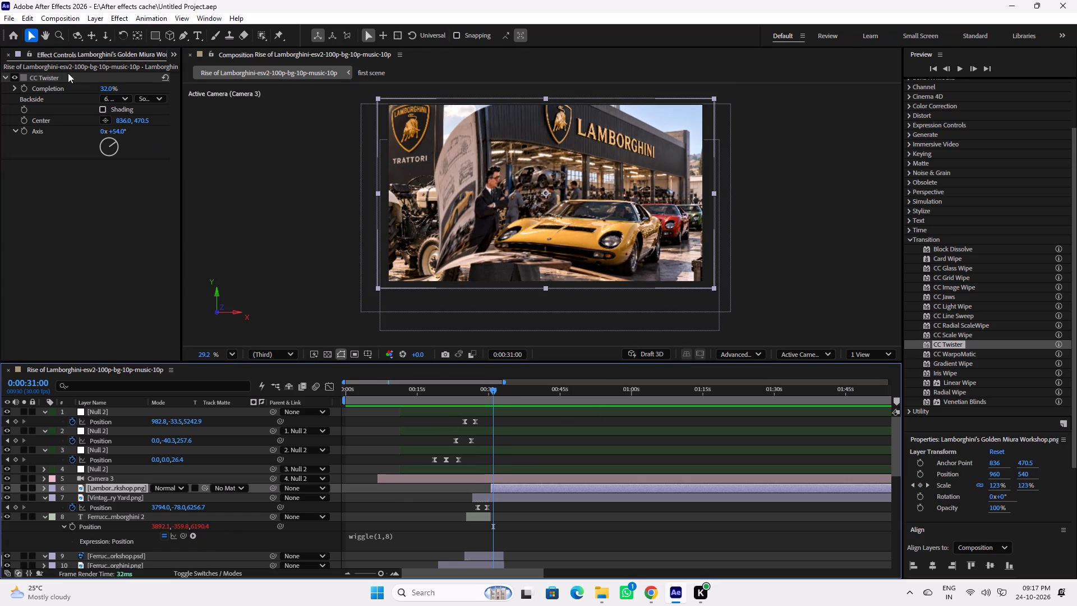
{"action": "left_click", "coordinate": [36, 79]}
{"action": "key", "text": "Delete"}
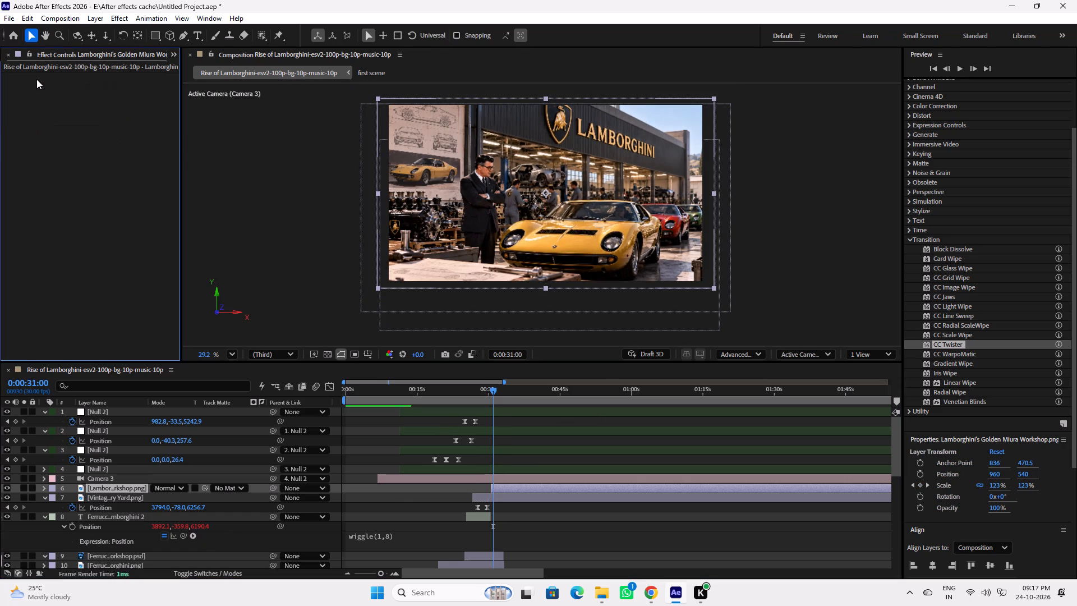
Apply the Gradient Wipe transition effect to the Golden Miura Workshop layer.
{"action": "left_click", "coordinate": [950, 365]}
{"action": "left_click_drag", "start_coordinate": [954, 362], "coordinate": [624, 486]}
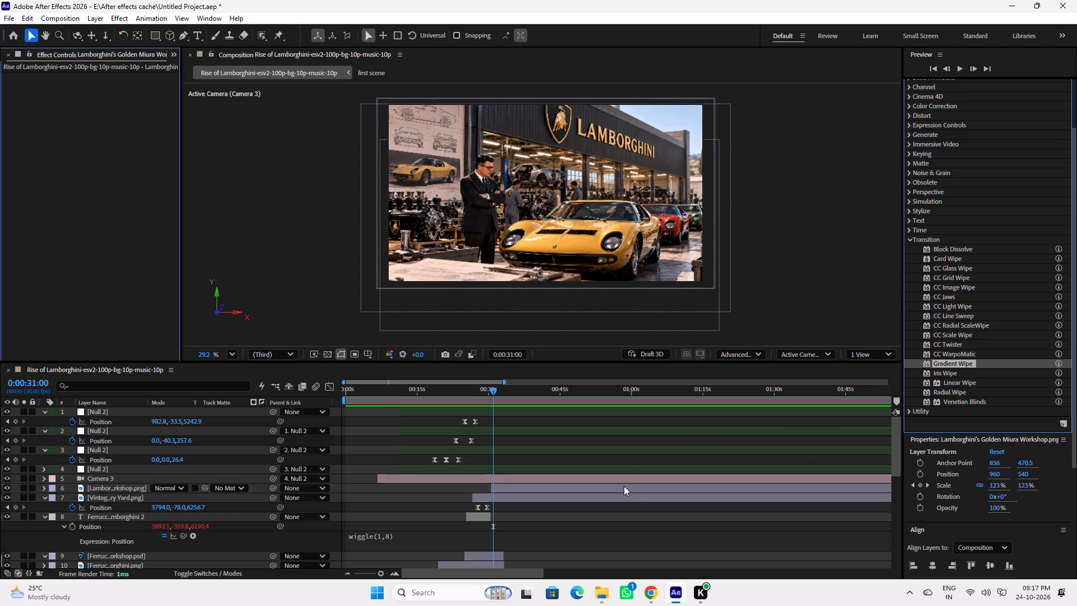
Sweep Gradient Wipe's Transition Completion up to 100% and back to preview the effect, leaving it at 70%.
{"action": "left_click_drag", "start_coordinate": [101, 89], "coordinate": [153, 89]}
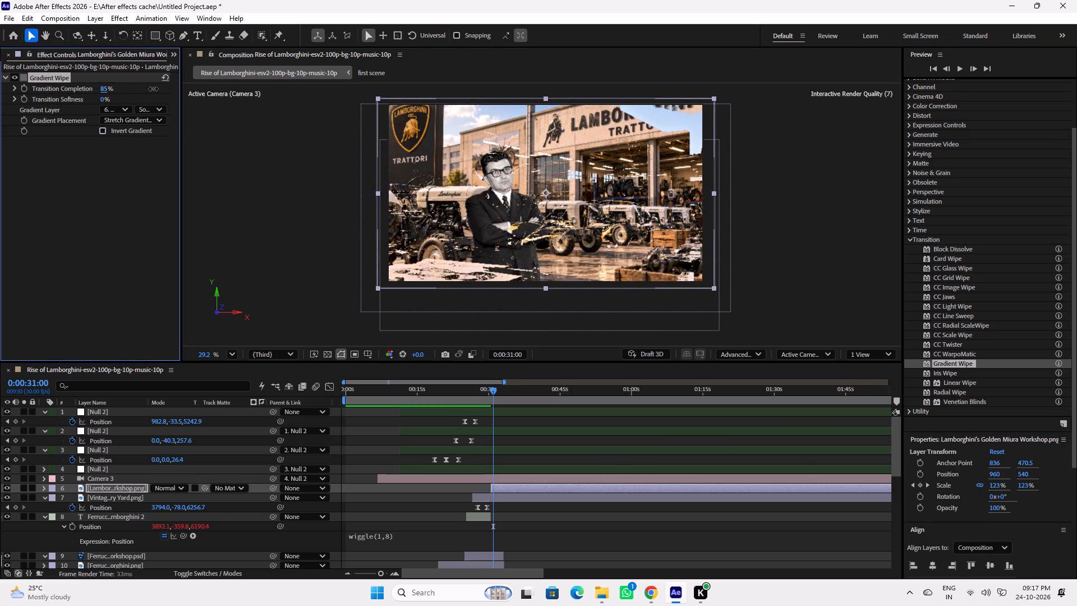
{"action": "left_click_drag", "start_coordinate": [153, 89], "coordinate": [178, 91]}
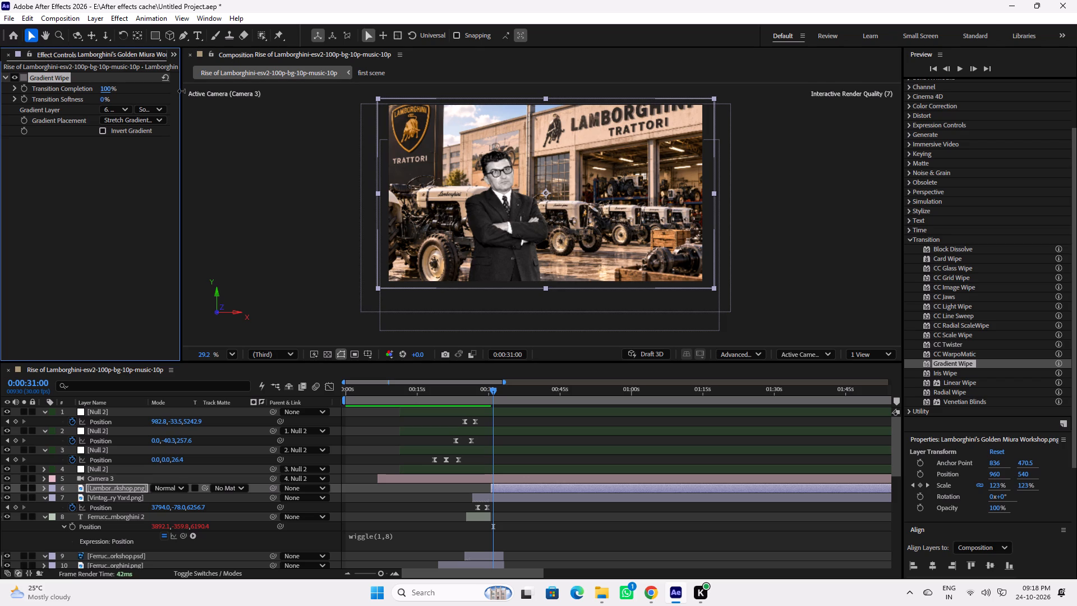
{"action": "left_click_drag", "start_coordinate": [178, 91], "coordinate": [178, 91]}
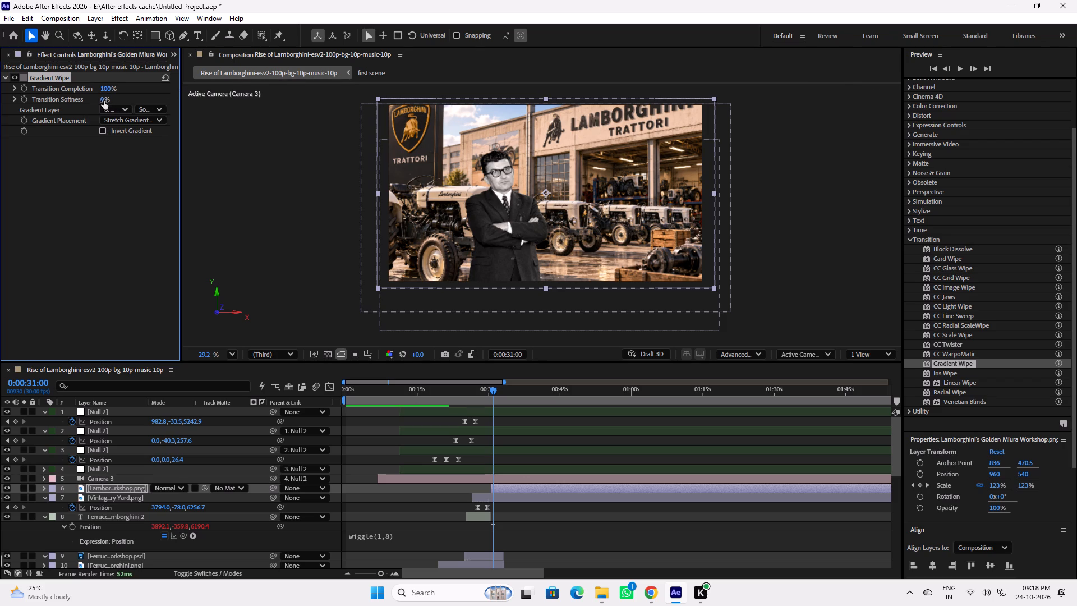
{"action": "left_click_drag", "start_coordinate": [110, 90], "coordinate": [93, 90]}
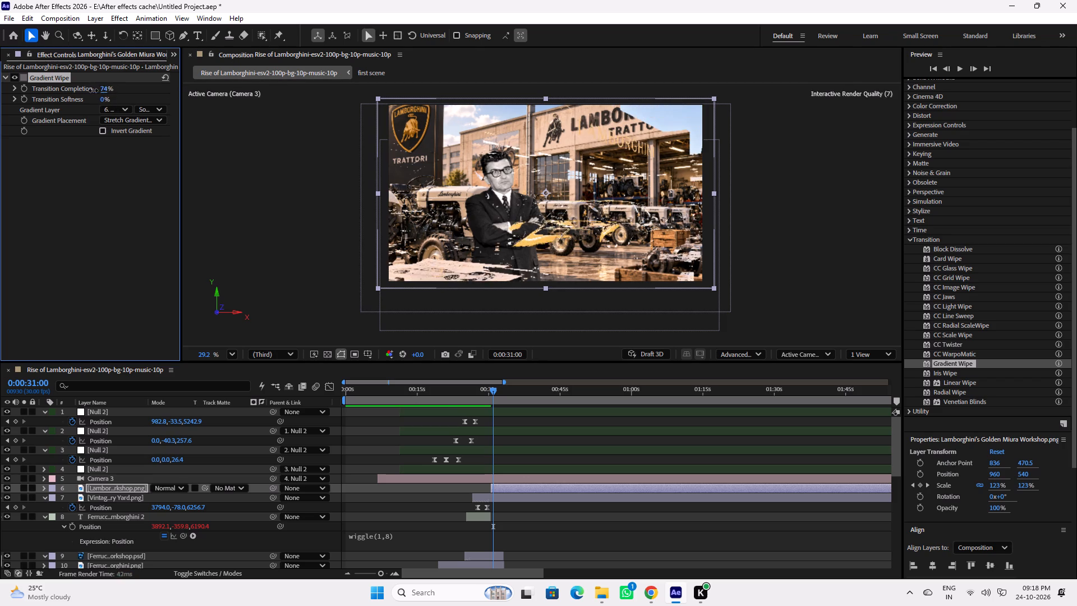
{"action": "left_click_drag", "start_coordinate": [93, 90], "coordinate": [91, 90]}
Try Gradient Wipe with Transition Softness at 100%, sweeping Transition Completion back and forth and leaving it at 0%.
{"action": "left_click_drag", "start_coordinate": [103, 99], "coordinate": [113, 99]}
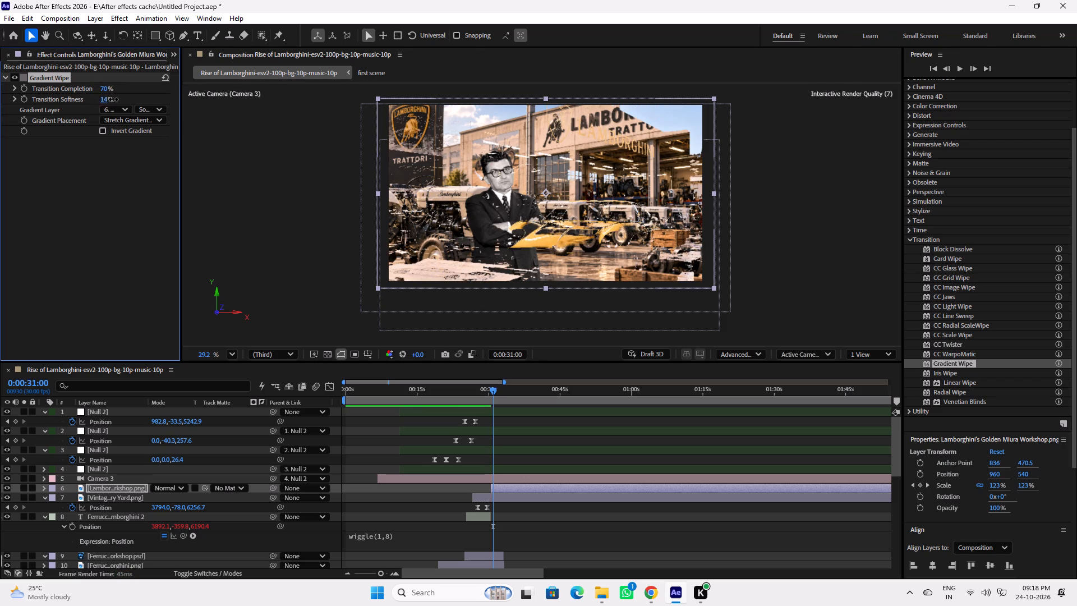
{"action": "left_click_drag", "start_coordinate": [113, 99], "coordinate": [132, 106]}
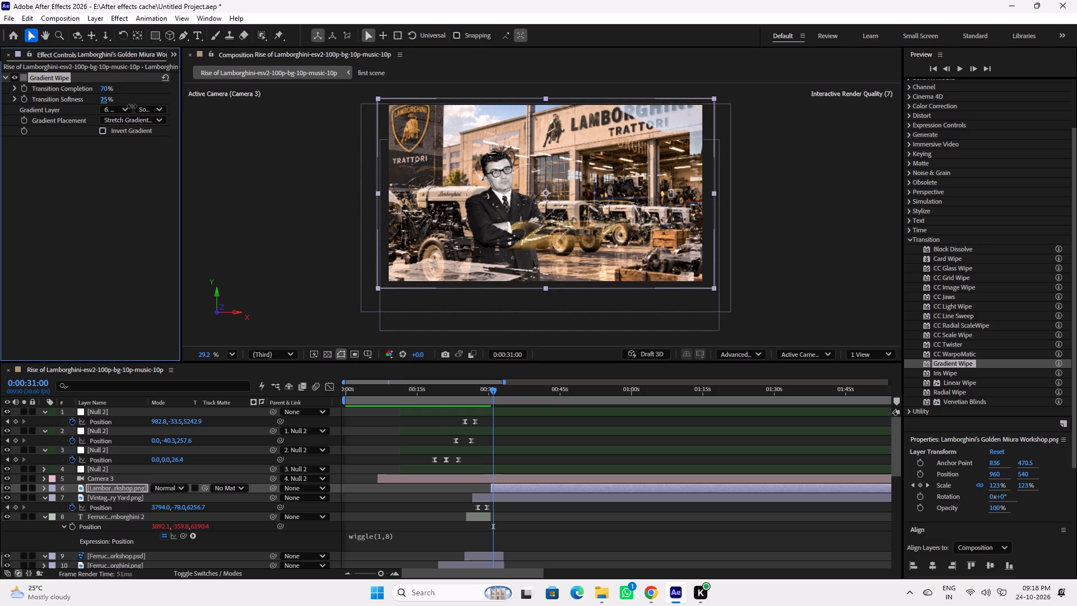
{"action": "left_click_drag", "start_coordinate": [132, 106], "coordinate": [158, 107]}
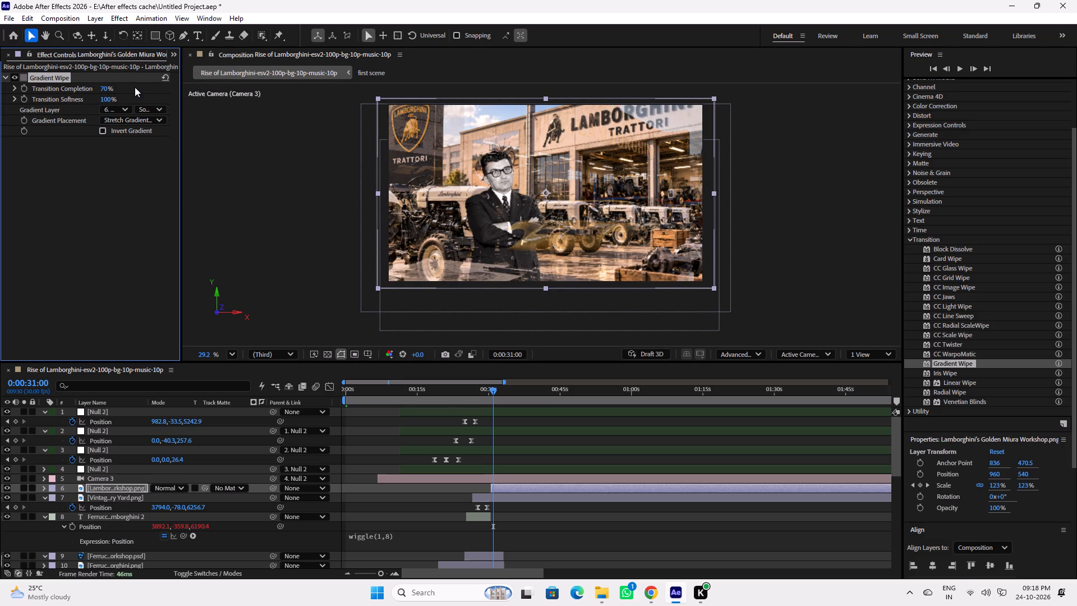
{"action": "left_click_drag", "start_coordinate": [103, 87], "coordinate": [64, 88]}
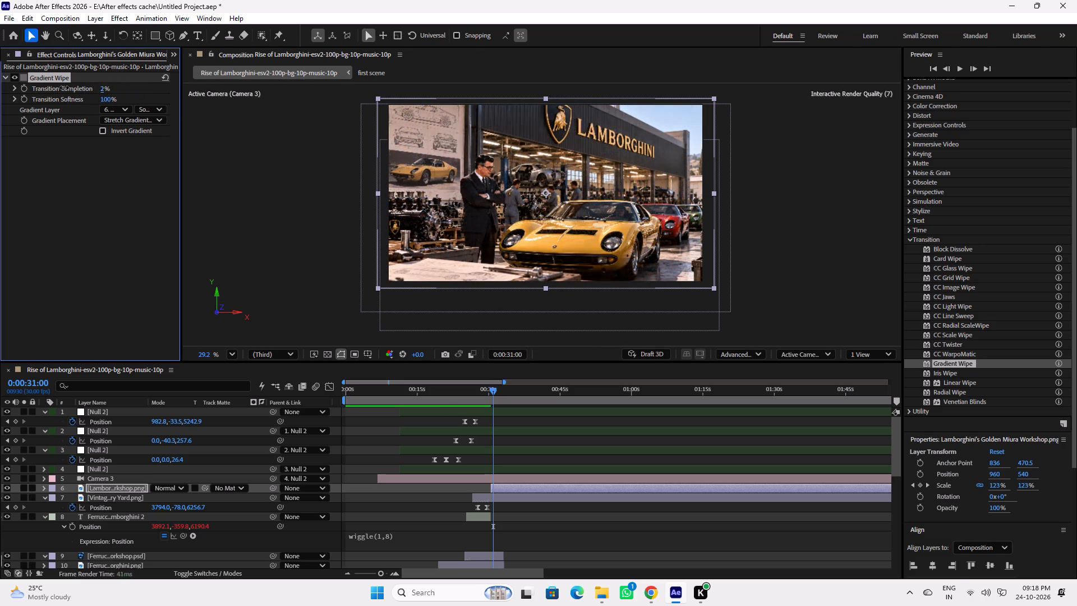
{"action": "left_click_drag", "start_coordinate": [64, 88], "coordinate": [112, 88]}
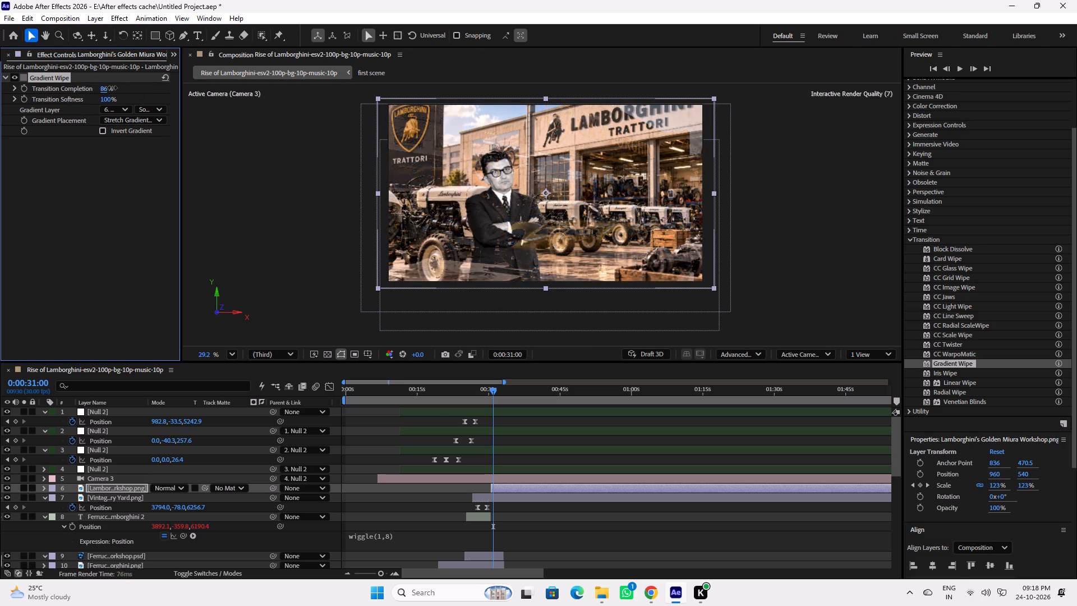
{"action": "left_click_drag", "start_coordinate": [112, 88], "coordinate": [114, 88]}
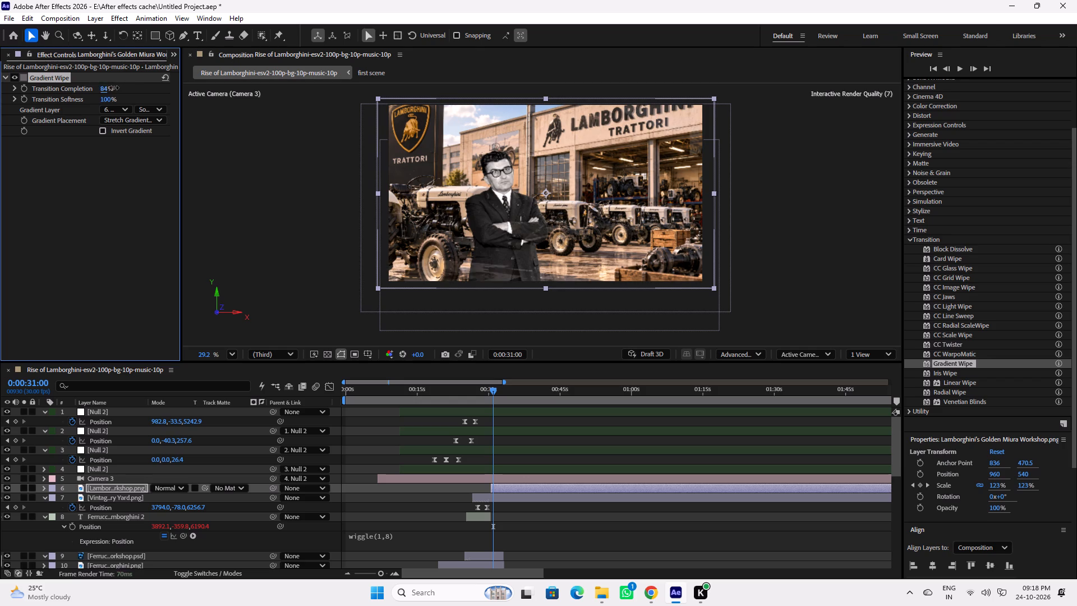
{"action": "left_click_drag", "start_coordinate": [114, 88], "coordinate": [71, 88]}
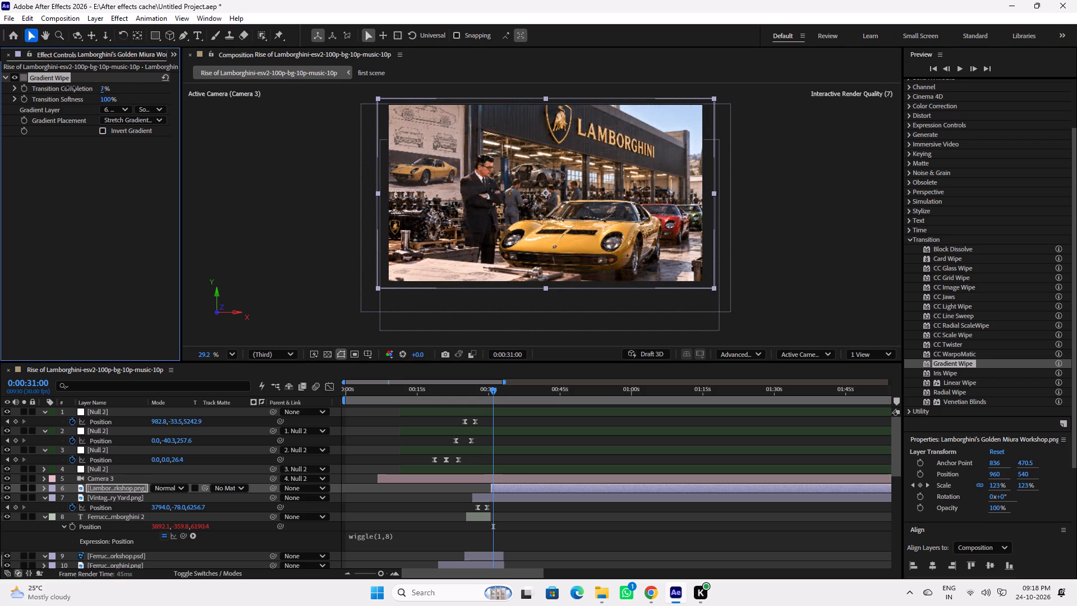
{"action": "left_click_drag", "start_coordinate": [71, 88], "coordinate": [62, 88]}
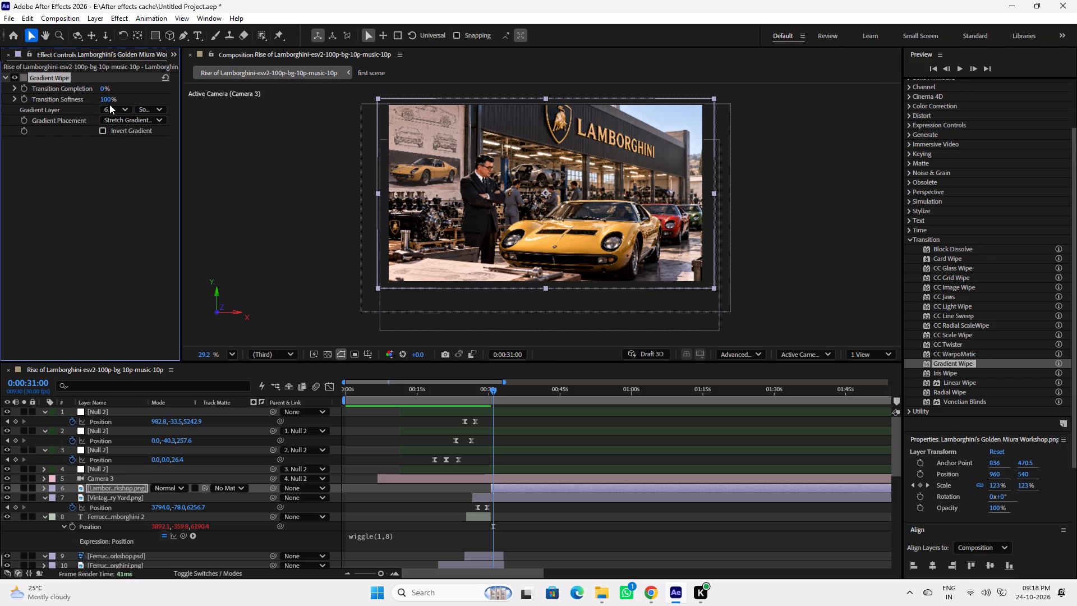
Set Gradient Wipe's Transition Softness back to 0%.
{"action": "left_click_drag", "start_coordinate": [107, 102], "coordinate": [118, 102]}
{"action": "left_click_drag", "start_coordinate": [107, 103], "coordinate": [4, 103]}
Keyframe Gradient Wipe's Transition Completion from 100% at 0:00:31:00 to 0% about 2.5 seconds after that.
{"action": "left_click", "coordinate": [25, 92]}
{"action": "left_click", "coordinate": [23, 89]}
{"action": "key", "text": "u"}
{"action": "left_click_drag", "start_coordinate": [495, 508], "coordinate": [500, 507]}
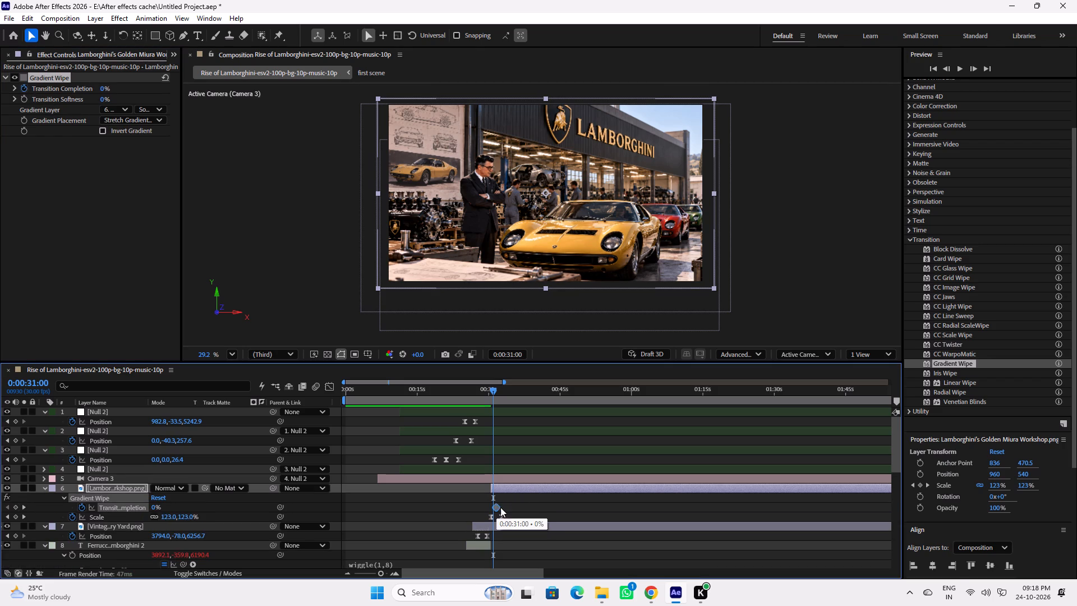
{"action": "left_click_drag", "start_coordinate": [500, 507], "coordinate": [507, 507]}
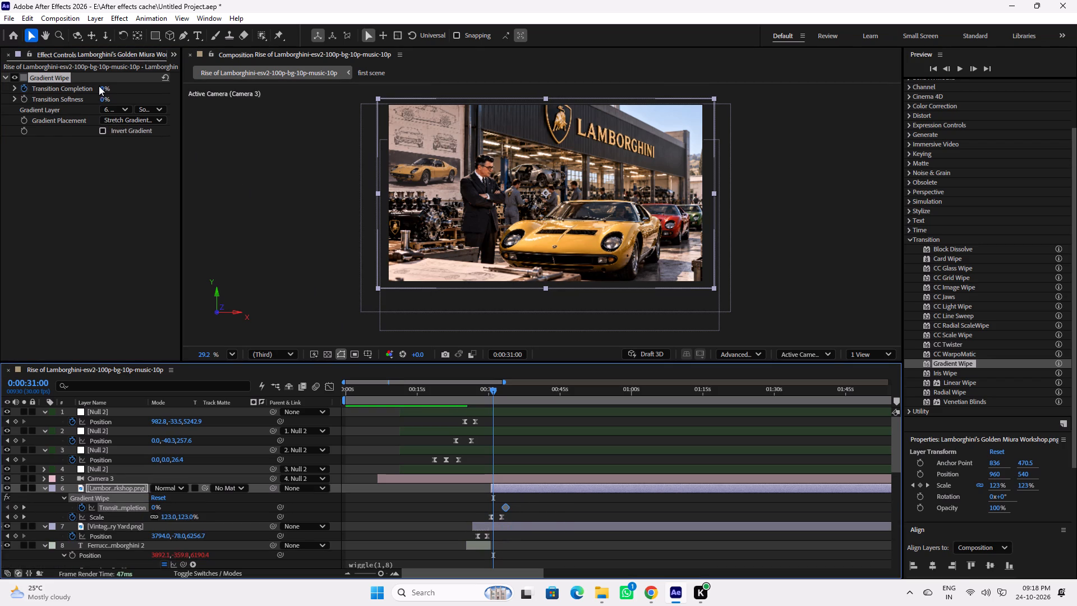
{"action": "left_click", "coordinate": [105, 88]}
{"action": "left_click_drag", "start_coordinate": [103, 88], "coordinate": [111, 90]}
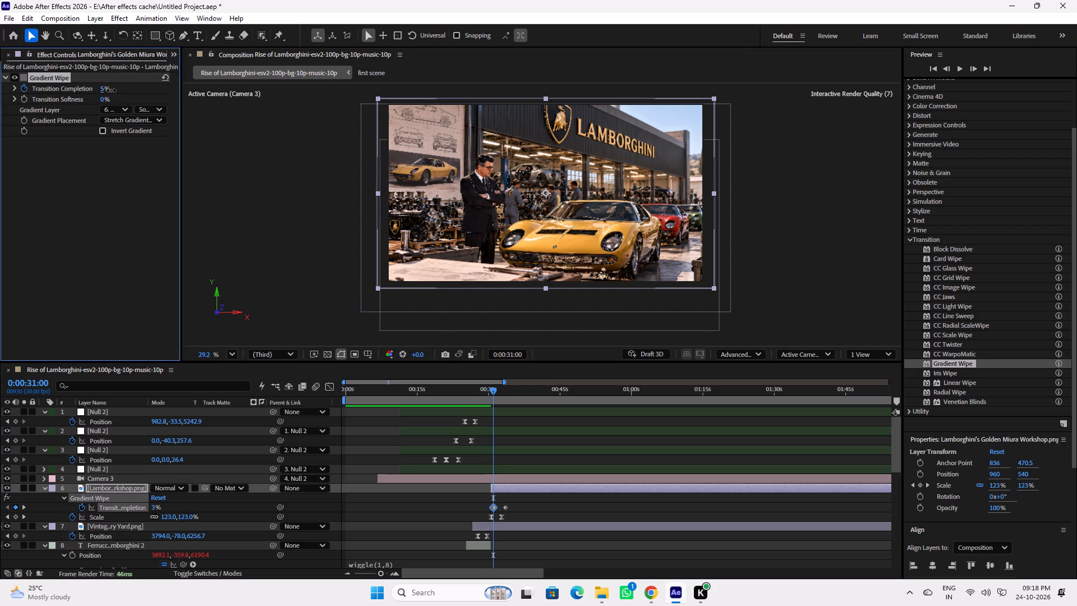
{"action": "left_click_drag", "start_coordinate": [111, 90], "coordinate": [219, 98]}
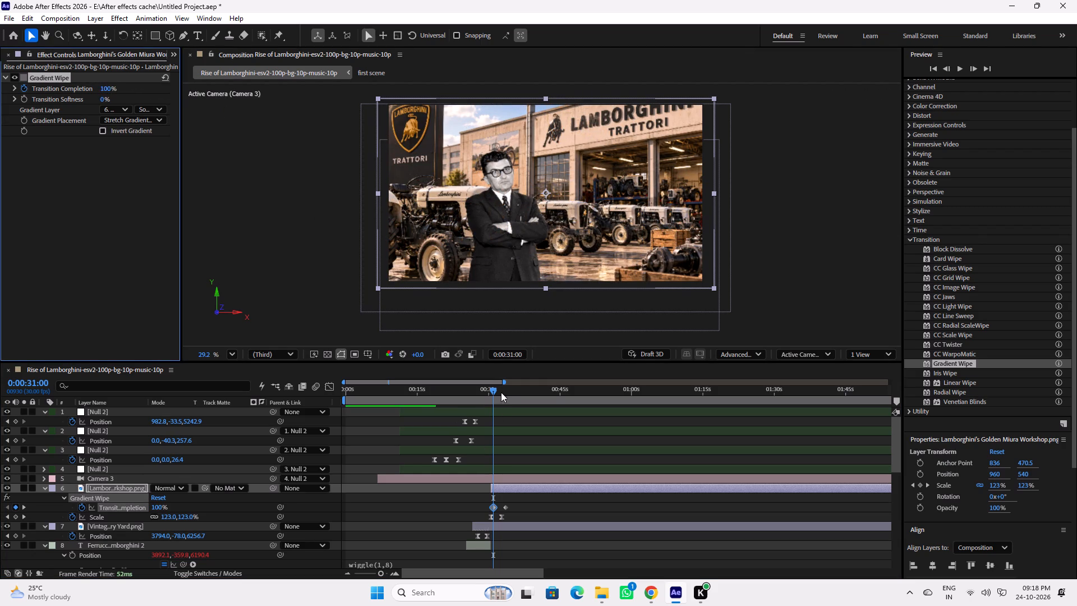
Scrub past the Gradient Wipe transition and play it back from 0:00:27:28.
{"action": "left_click_drag", "start_coordinate": [493, 389], "coordinate": [508, 389]}
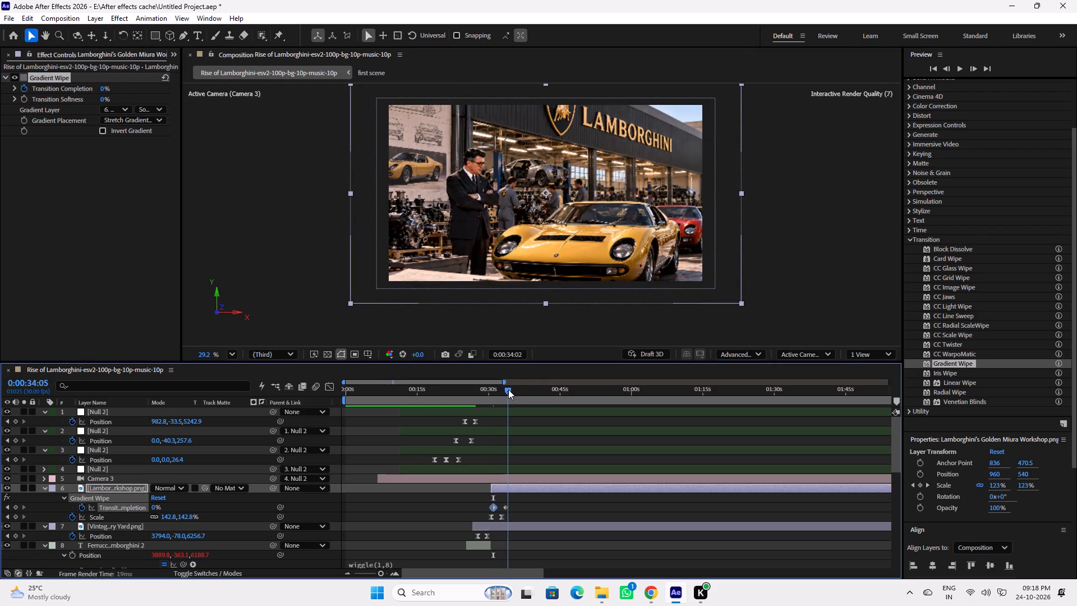
{"action": "left_click_drag", "start_coordinate": [508, 389], "coordinate": [510, 389]}
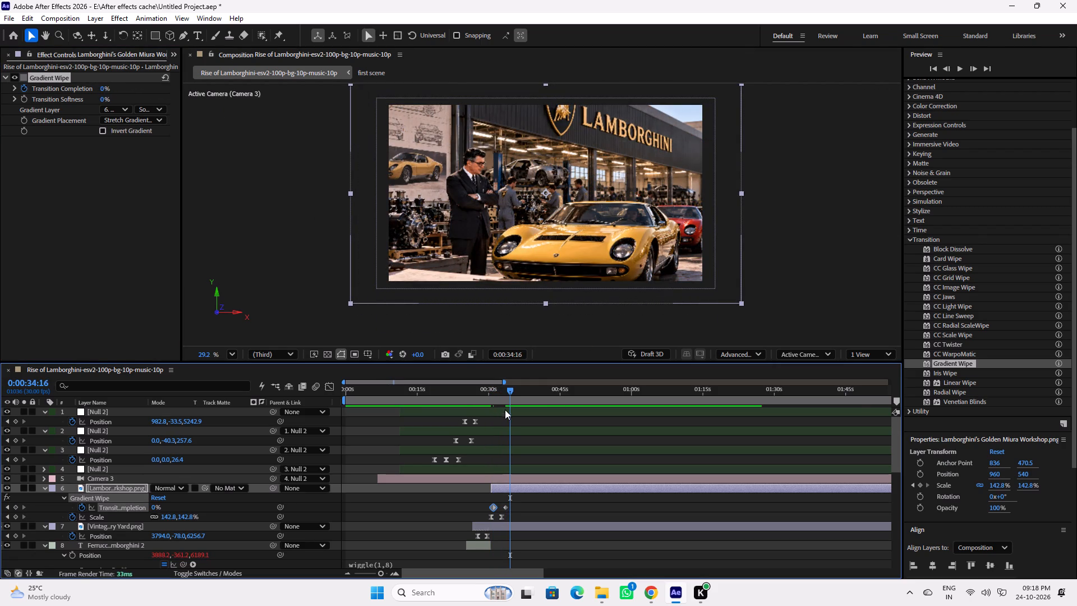
{"action": "left_click_drag", "start_coordinate": [499, 392], "coordinate": [478, 393]}
{"action": "key", "text": "space"}
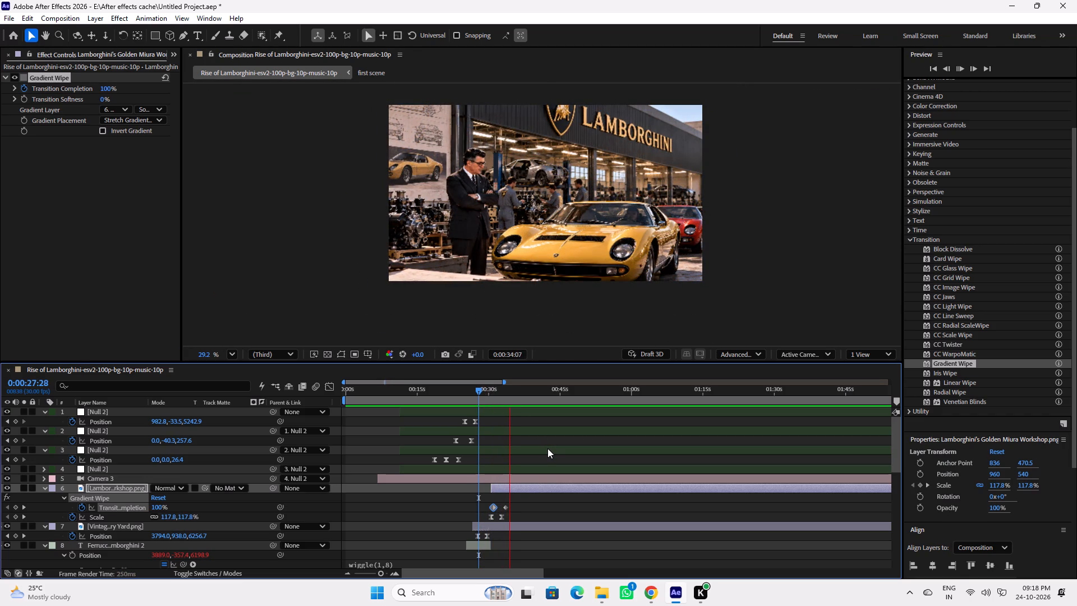
{"action": "key", "text": "space"}
Move the Golden Miura Workshop layer about one second earlier in the timeline.
{"action": "left_click_drag", "start_coordinate": [499, 488], "coordinate": [499, 488]}
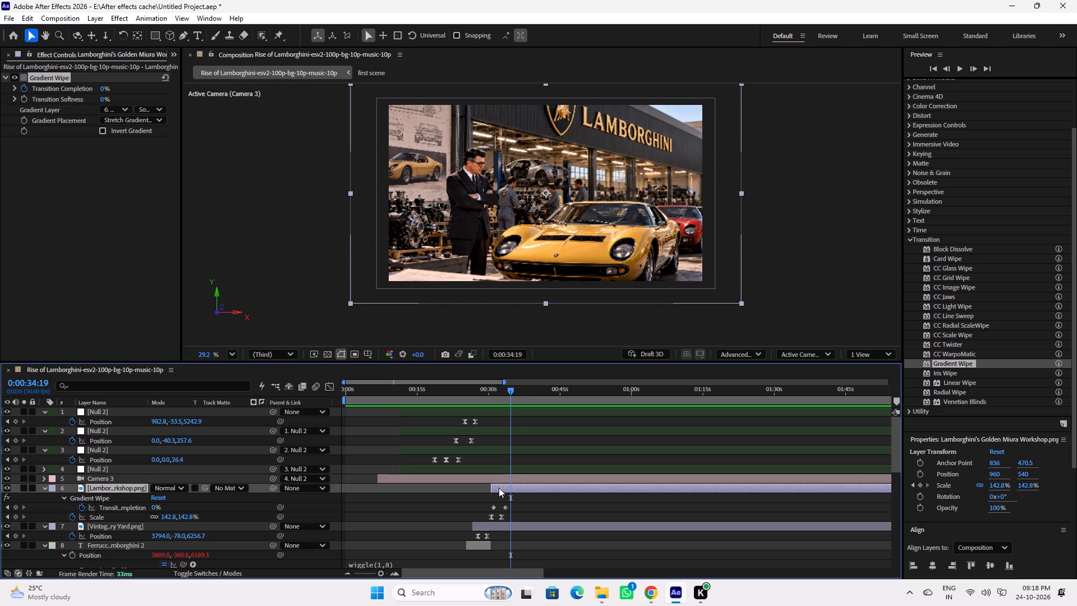
{"action": "left_click_drag", "start_coordinate": [499, 488], "coordinate": [494, 488]}
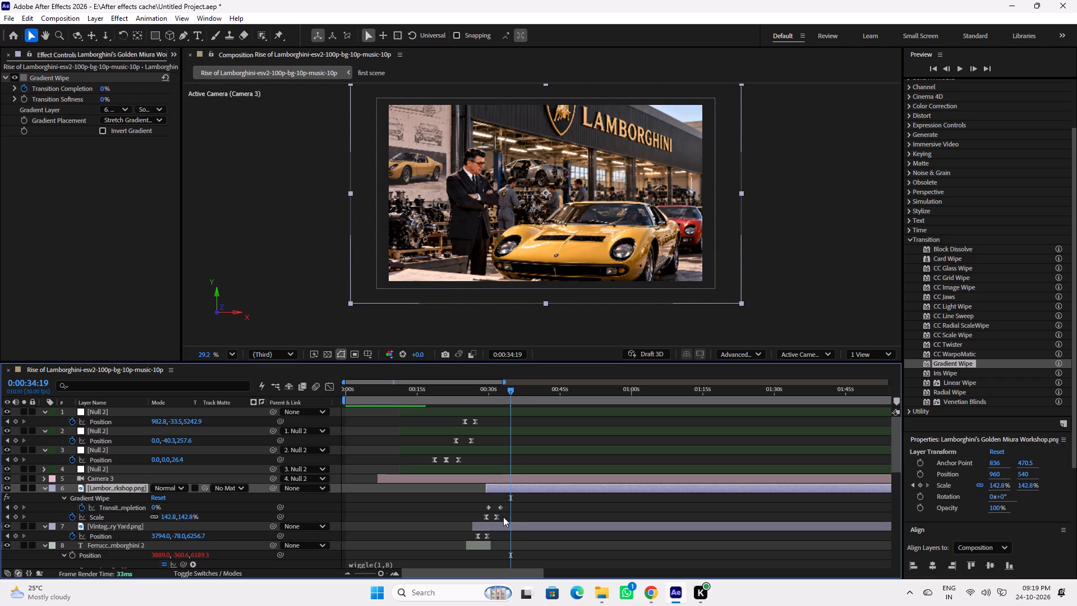
Shift both Scale keyframes of the Golden Miura Workshop layer about two seconds later.
{"action": "left_click_drag", "start_coordinate": [505, 515], "coordinate": [472, 524]}
{"action": "left_click_drag", "start_coordinate": [497, 515], "coordinate": [503, 515]}
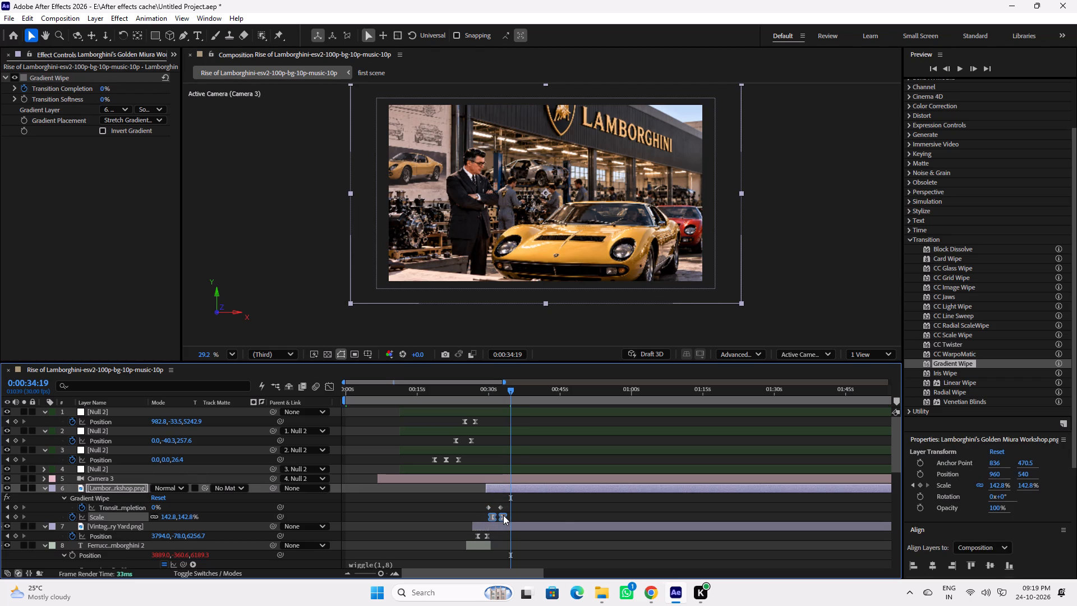
{"action": "left_click_drag", "start_coordinate": [503, 515], "coordinate": [507, 515]}
Play back the retimed transition from 0:00:28:22.
{"action": "left_click_drag", "start_coordinate": [492, 385], "coordinate": [482, 386]}
{"action": "key", "text": "space"}
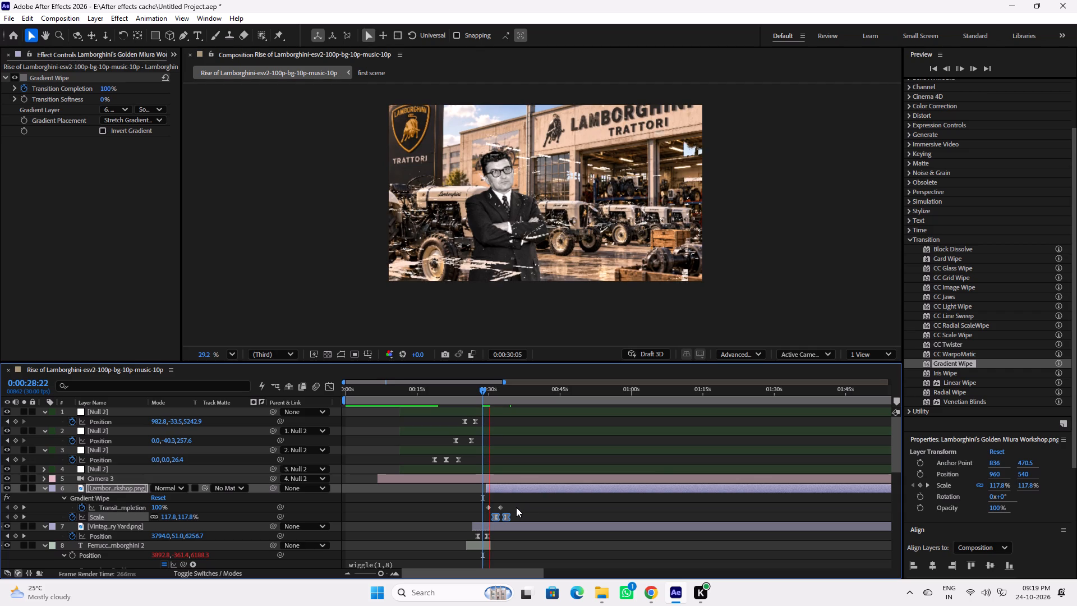
{"action": "key", "text": "space"}
Apply Easy Ease to both Transition Completion keyframes of the Gradient Wipe.
{"action": "left_click_drag", "start_coordinate": [513, 502], "coordinate": [486, 511]}
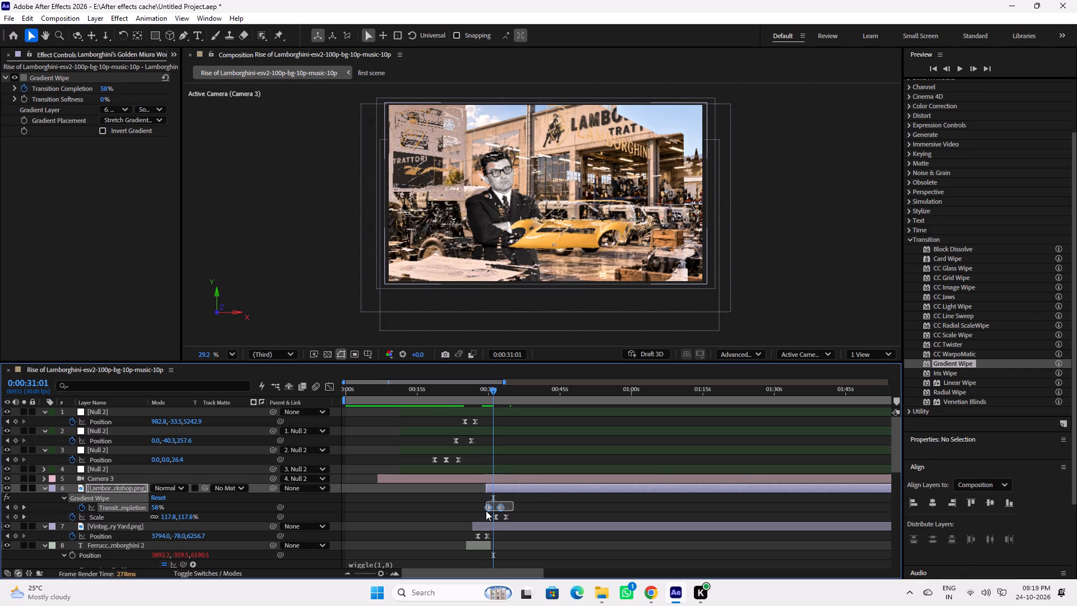
{"action": "left_click_drag", "start_coordinate": [486, 511], "coordinate": [480, 508]}
{"action": "key", "text": "F9"}
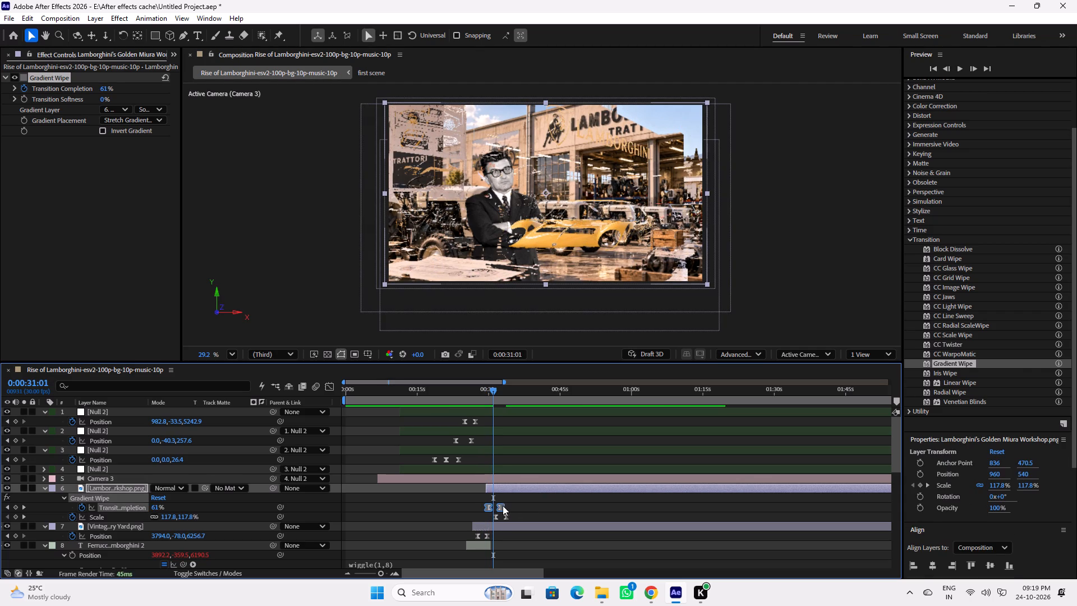
Move the second Transition Completion keyframe earlier, to about 1.7 seconds after the first, for a quicker wipe.
{"action": "left_click", "coordinate": [517, 503]}
{"action": "left_click", "coordinate": [501, 507]}
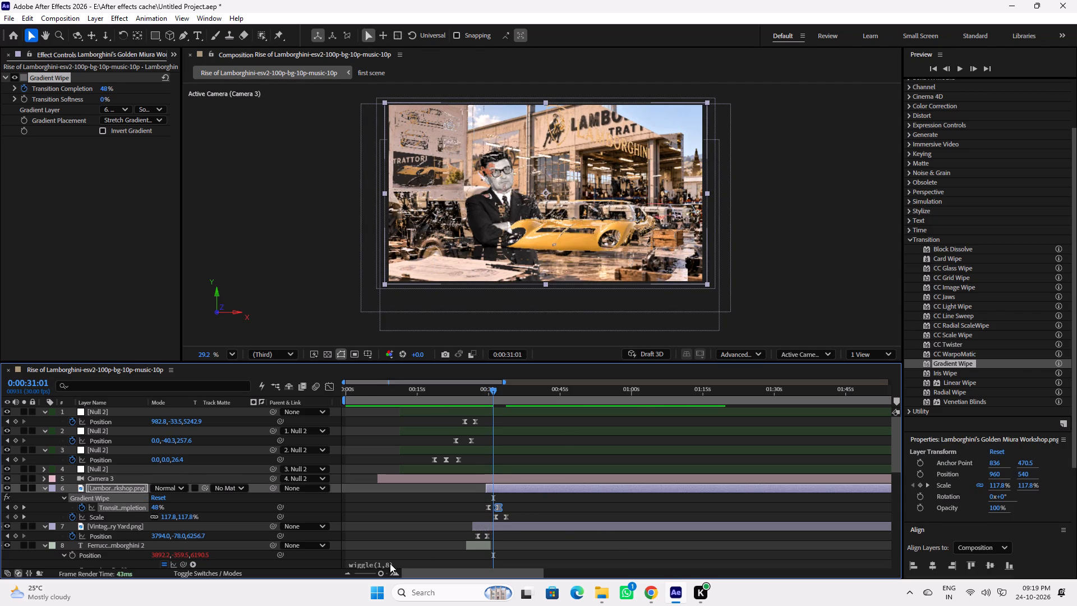
{"action": "left_click", "coordinate": [384, 571]}
{"action": "left_click", "coordinate": [628, 506]}
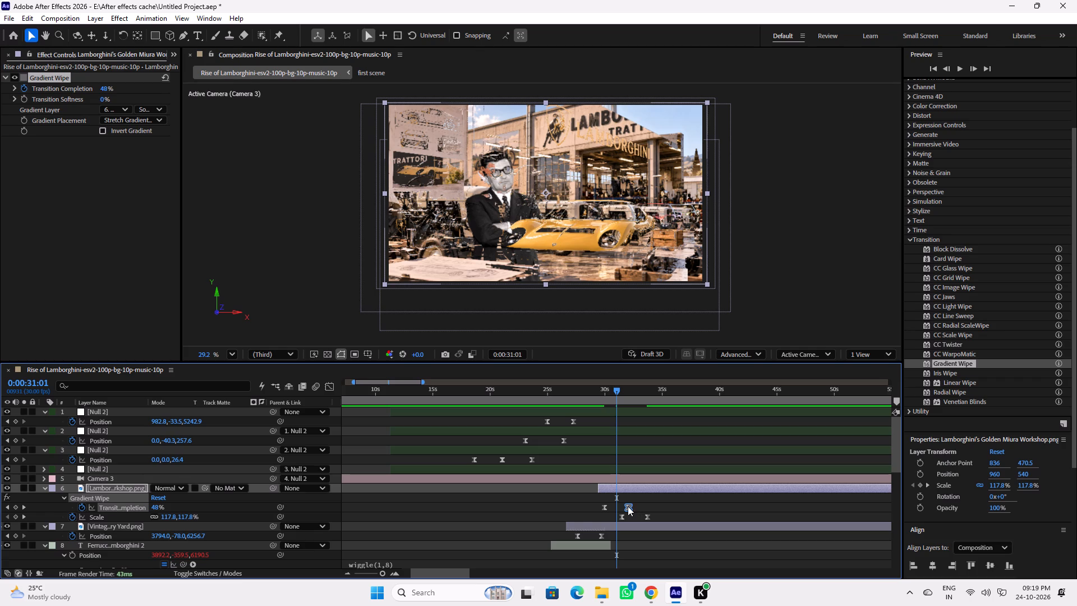
Review the quicker Gradient Wipe by playing it back from between 0:00:28:00 and 0:00:29:08, and save the project.
{"action": "left_click", "coordinate": [591, 388]}
{"action": "key", "text": "space"}
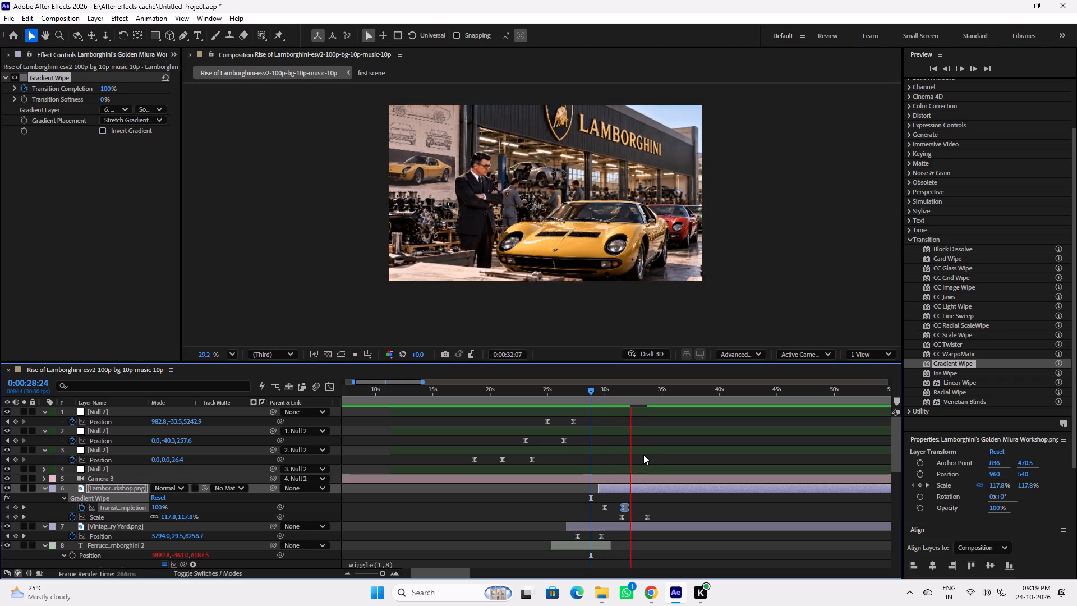
{"action": "key", "text": "space"}
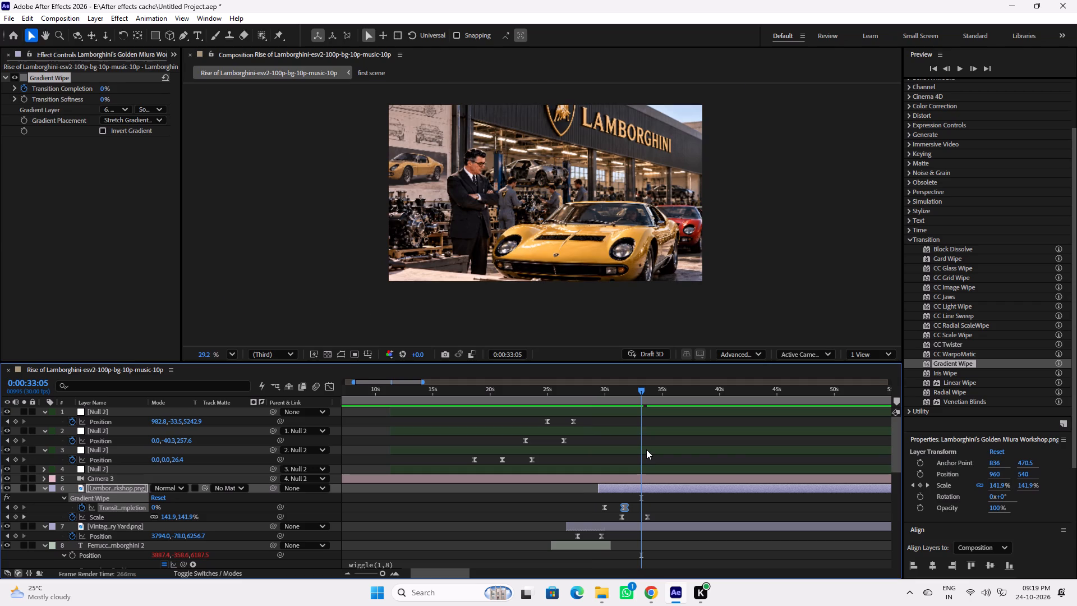
{"action": "key", "text": "ctrl+s"}
{"action": "left_click", "coordinate": [596, 388]}
{"action": "key", "text": "space"}
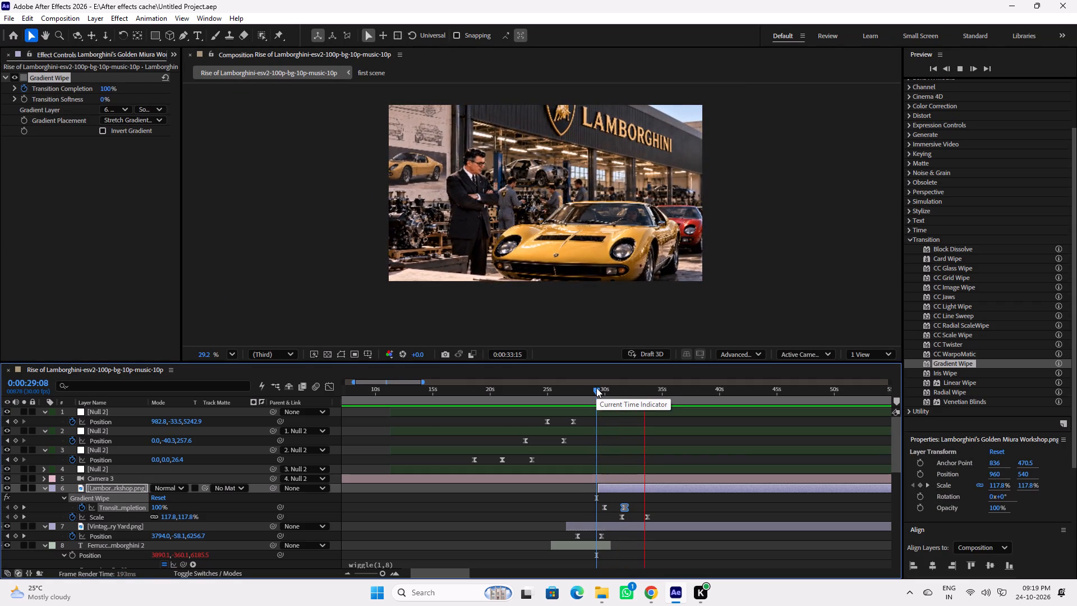
{"action": "key", "text": "space"}
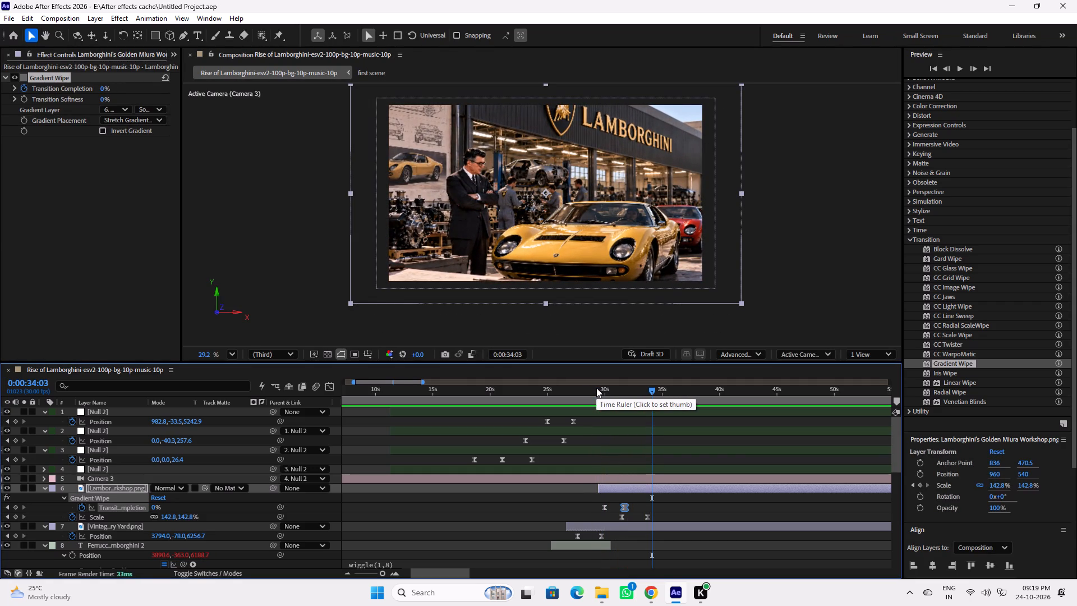
{"action": "key", "text": "ctrl+s"}
{"action": "left_click_drag", "start_coordinate": [596, 392], "coordinate": [582, 393]}
{"action": "key", "text": "space"}
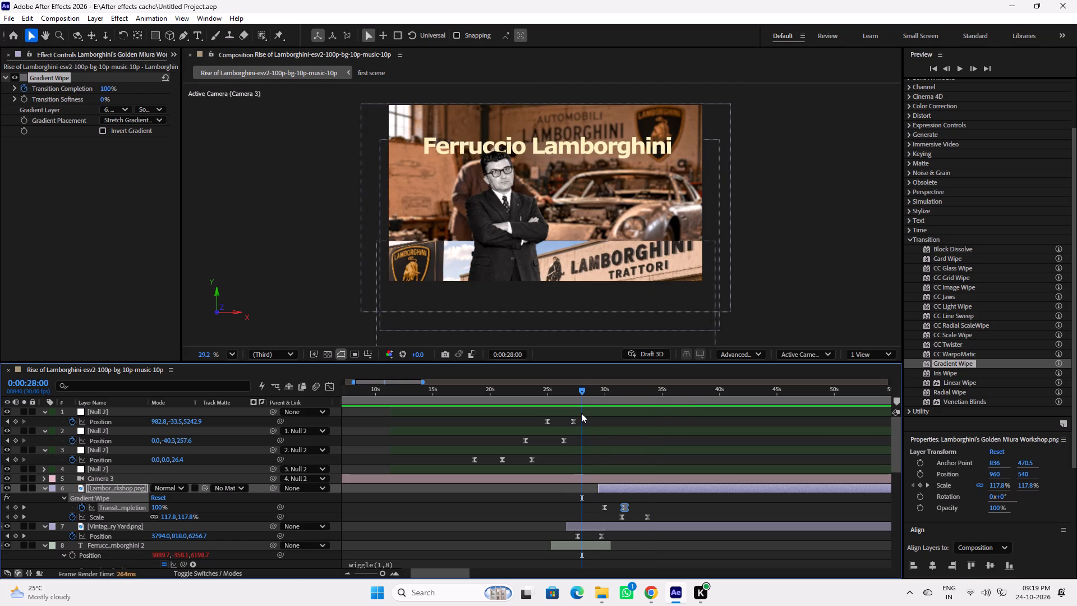
{"action": "key", "text": "space"}
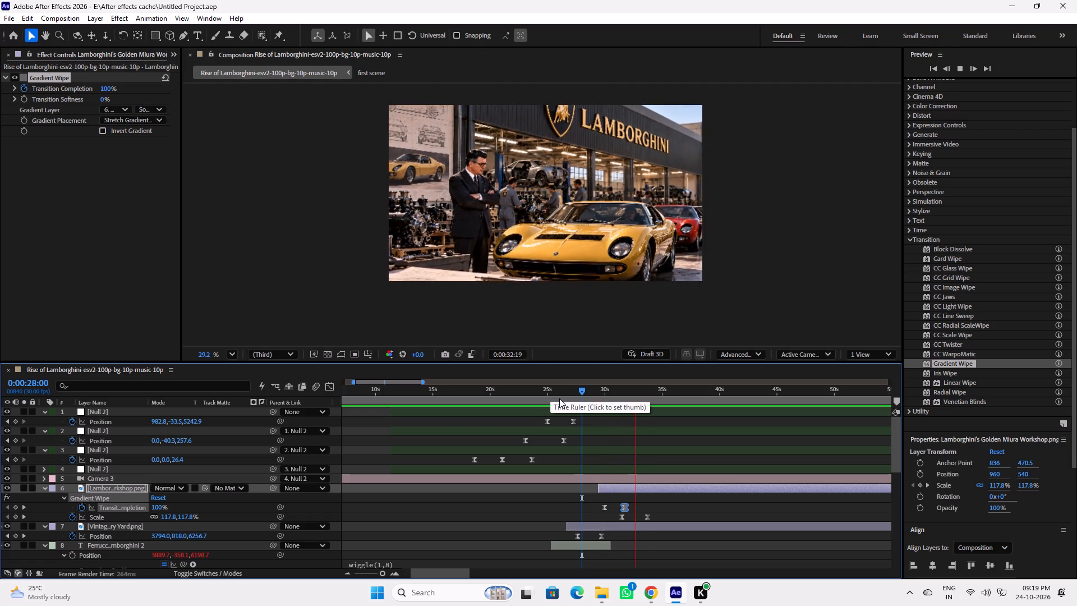
{"action": "key", "text": "space"}
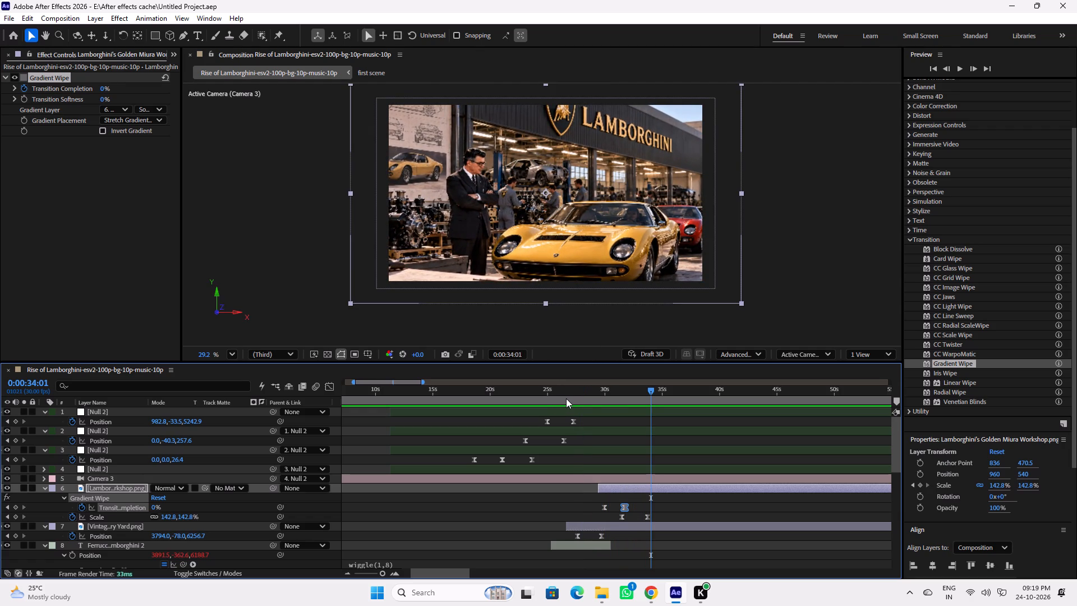
{"action": "key", "text": "ctrl+s"}
Move both Transition Completion keyframes of the Gradient Wipe slightly earlier, with the second about 1.3 seconds after the first.
{"action": "left_click", "coordinate": [624, 391]}
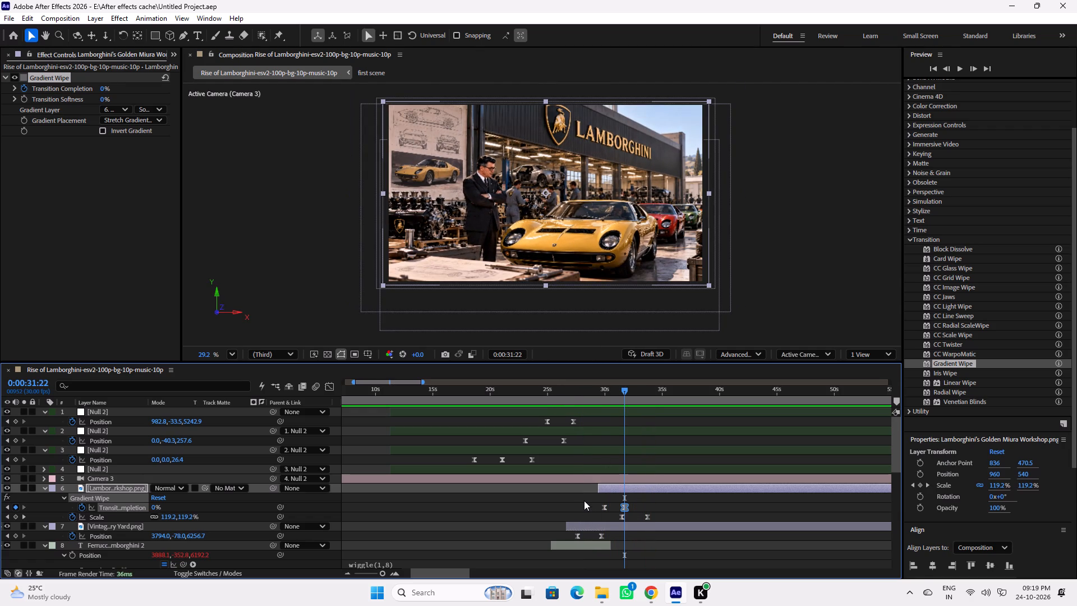
{"action": "left_click", "coordinate": [584, 501]}
{"action": "left_click_drag", "start_coordinate": [603, 394], "coordinate": [596, 393]}
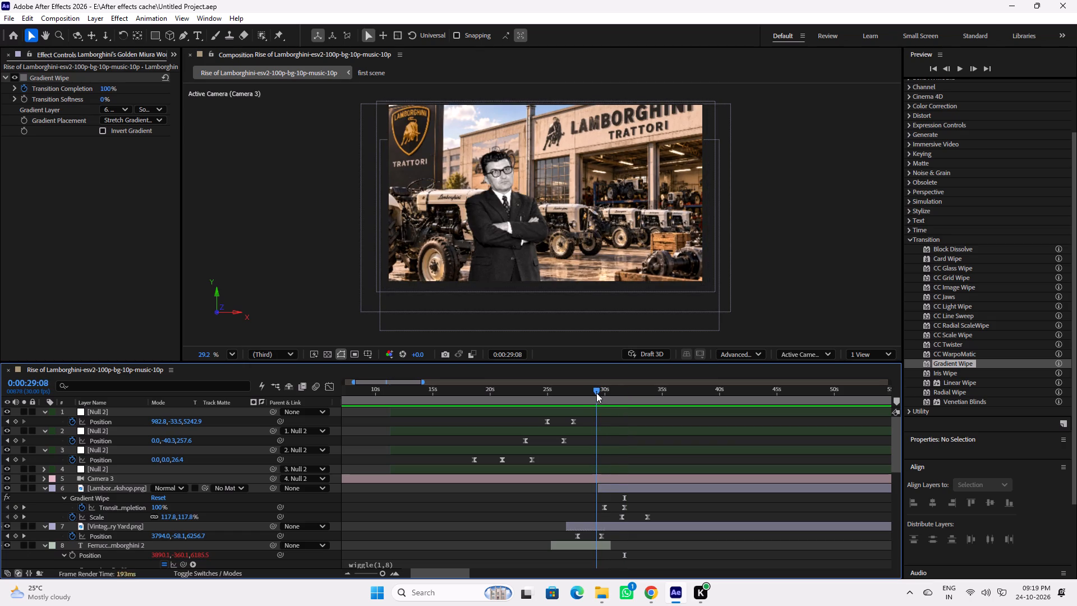
{"action": "left_click_drag", "start_coordinate": [596, 393], "coordinate": [616, 393]}
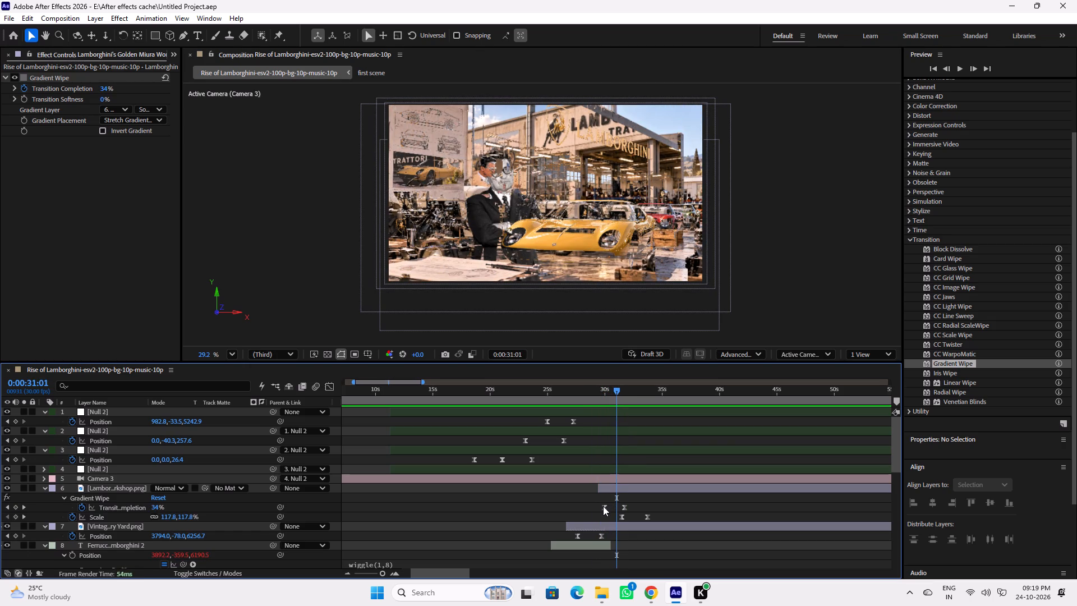
{"action": "left_click", "coordinate": [603, 506]}
{"action": "left_click_drag", "start_coordinate": [625, 506], "coordinate": [620, 506]}
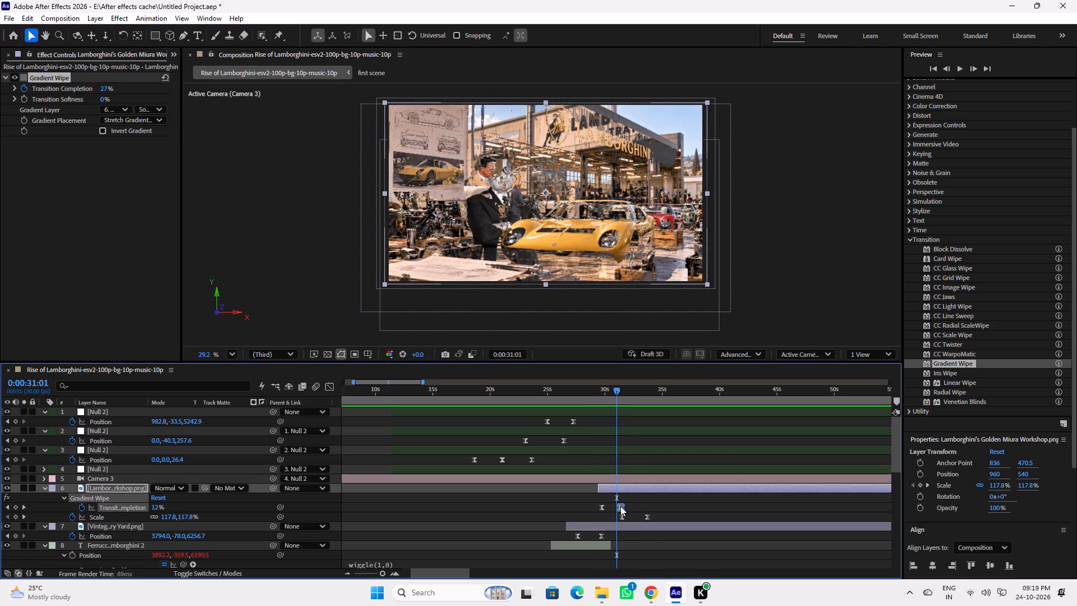
{"action": "left_click_drag", "start_coordinate": [620, 506], "coordinate": [618, 506]}
Play back the shortened wipe from 0:00:28:26 and place the playhead on the second Scale keyframe at 0:00:33:22.
{"action": "left_click", "coordinate": [592, 392]}
{"action": "key", "text": "space"}
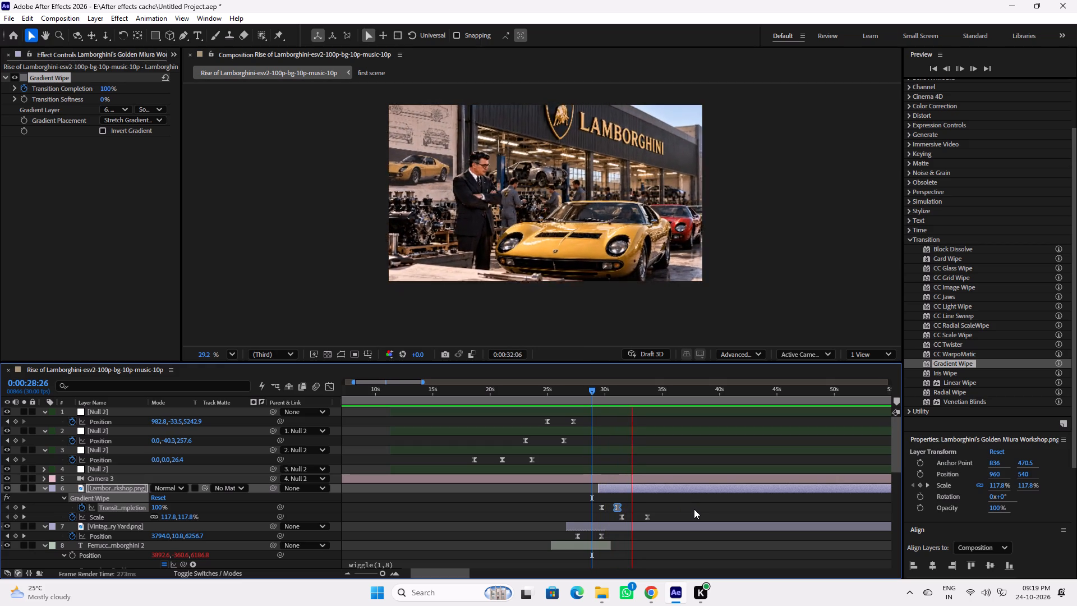
{"action": "key", "text": "space"}
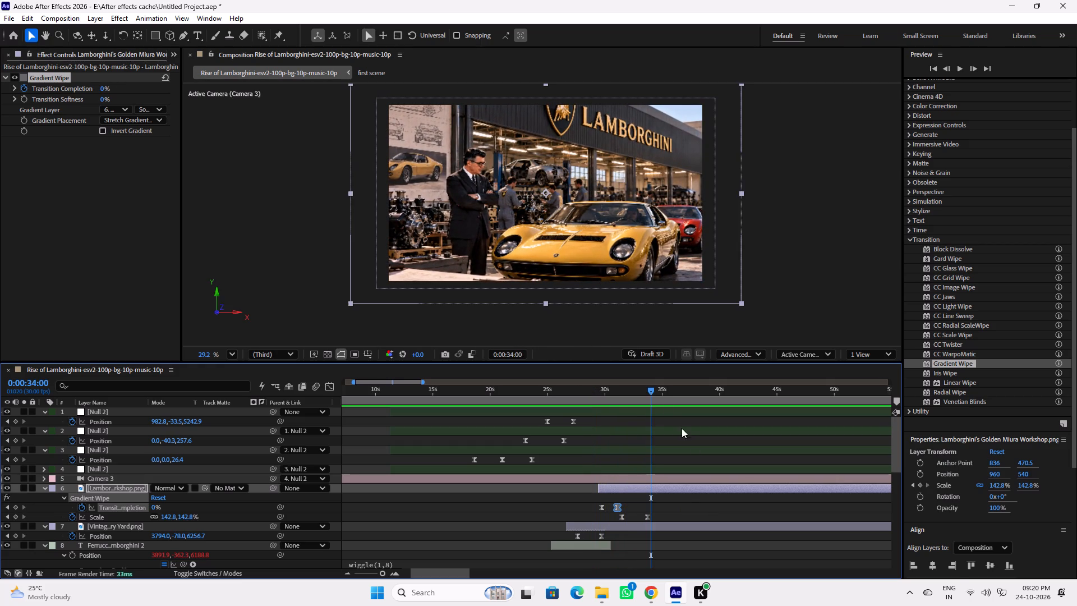
{"action": "left_click", "coordinate": [651, 391]}
{"action": "key", "text": "space"}
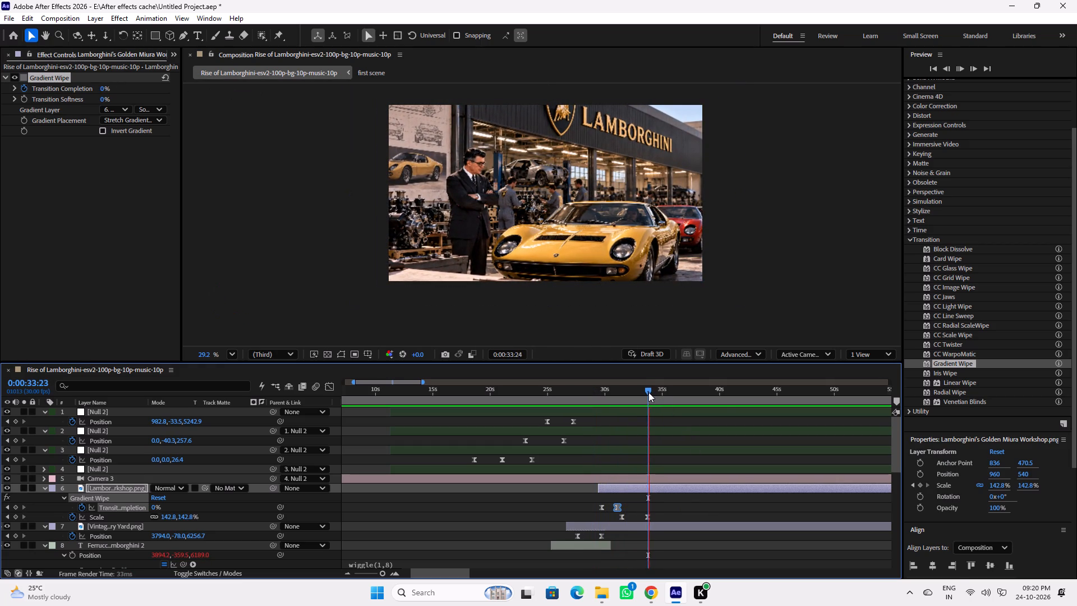
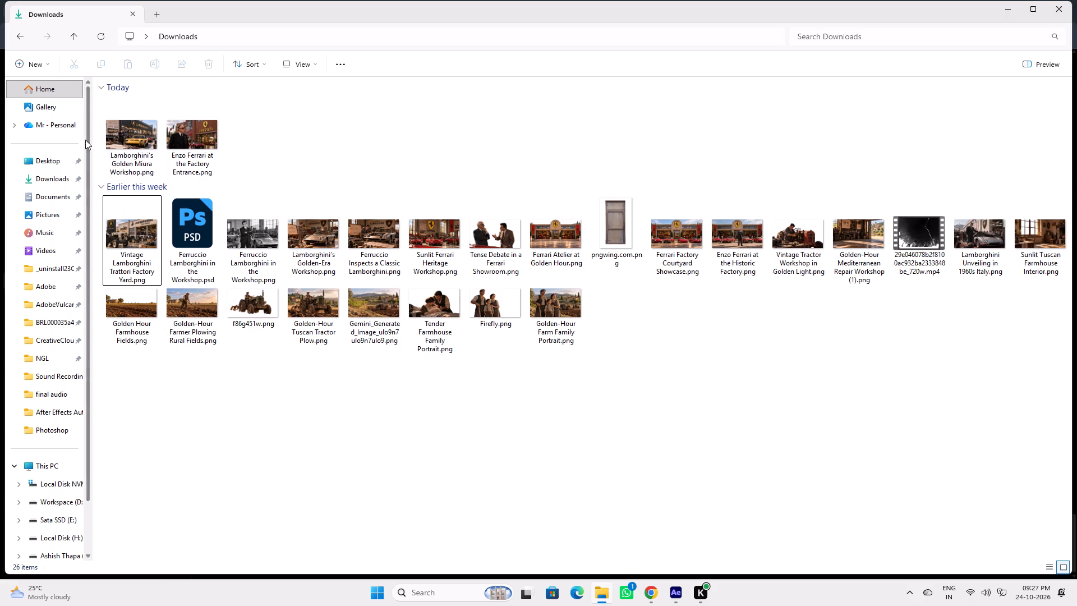
{"action": "left_click", "coordinate": [44, 178]}
{"action": "double_click", "coordinate": [139, 112]}
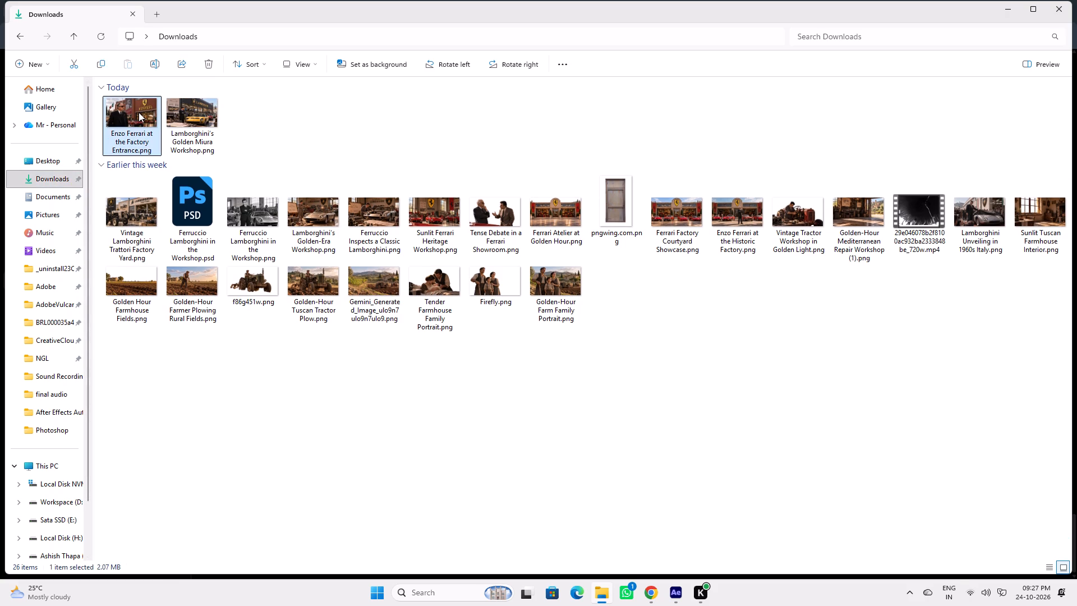
Remove the background around Enzo Ferrari, save the edited image and close Photos.
{"action": "left_click", "coordinate": [48, 29]}
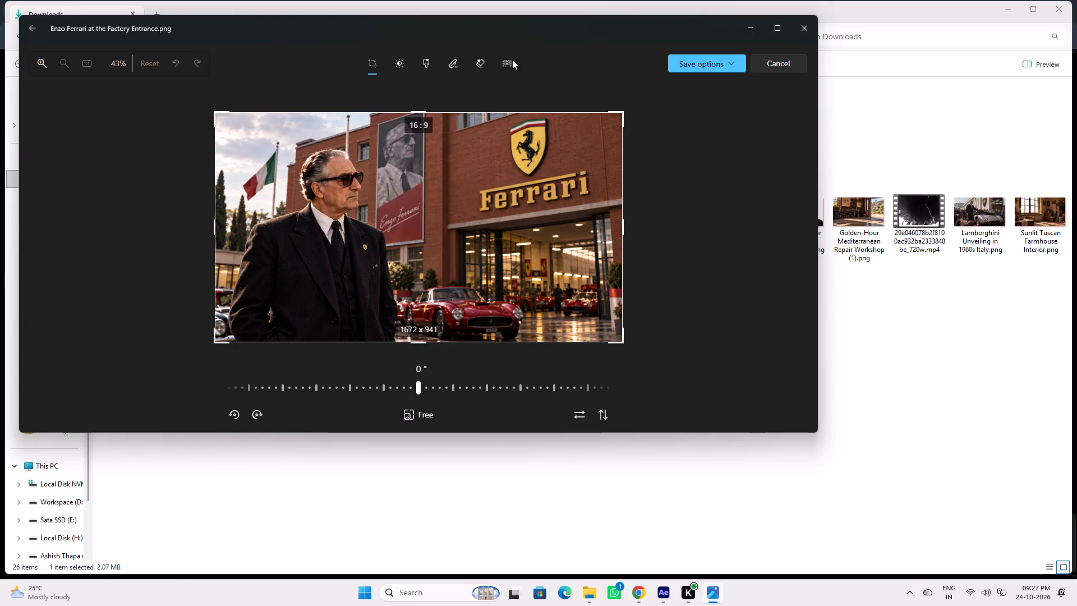
{"action": "left_click", "coordinate": [512, 59]}
{"action": "left_click", "coordinate": [711, 136]}
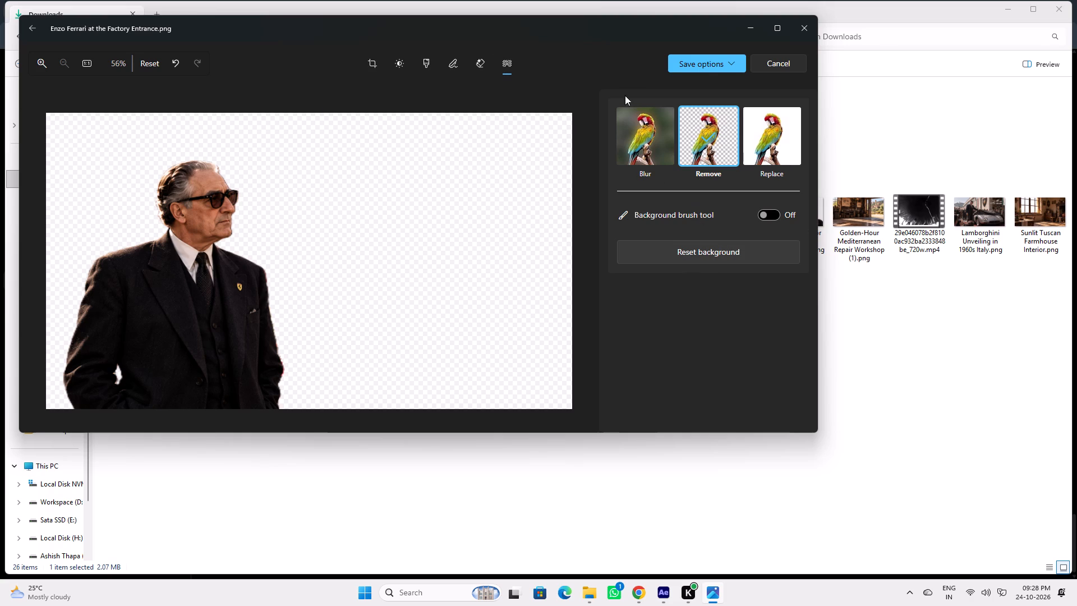
{"action": "left_click", "coordinate": [703, 70]}
{"action": "left_click", "coordinate": [706, 102]}
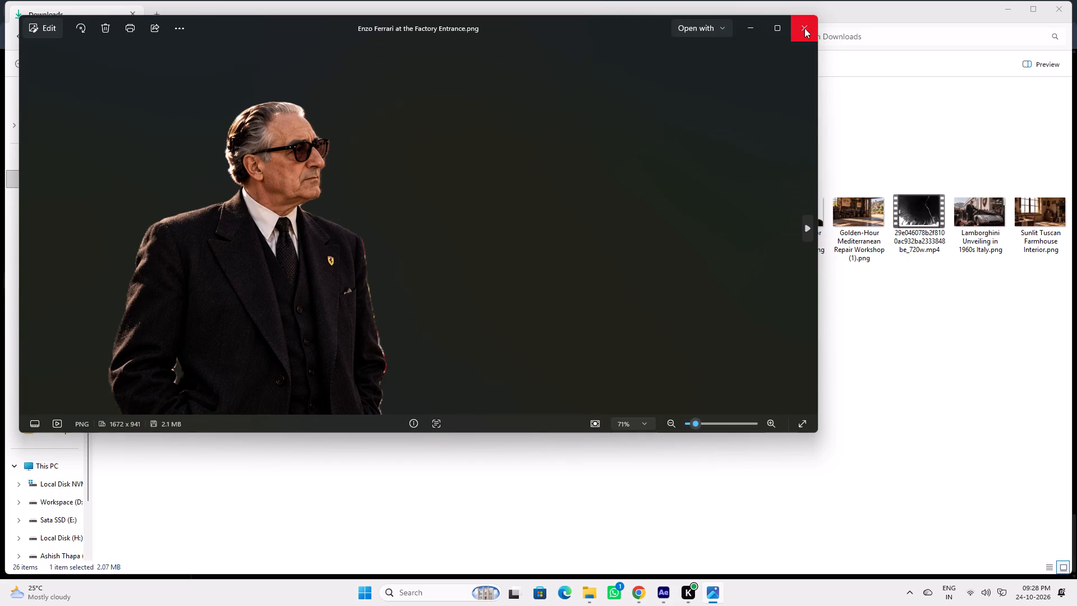
{"action": "left_click", "coordinate": [804, 28]}
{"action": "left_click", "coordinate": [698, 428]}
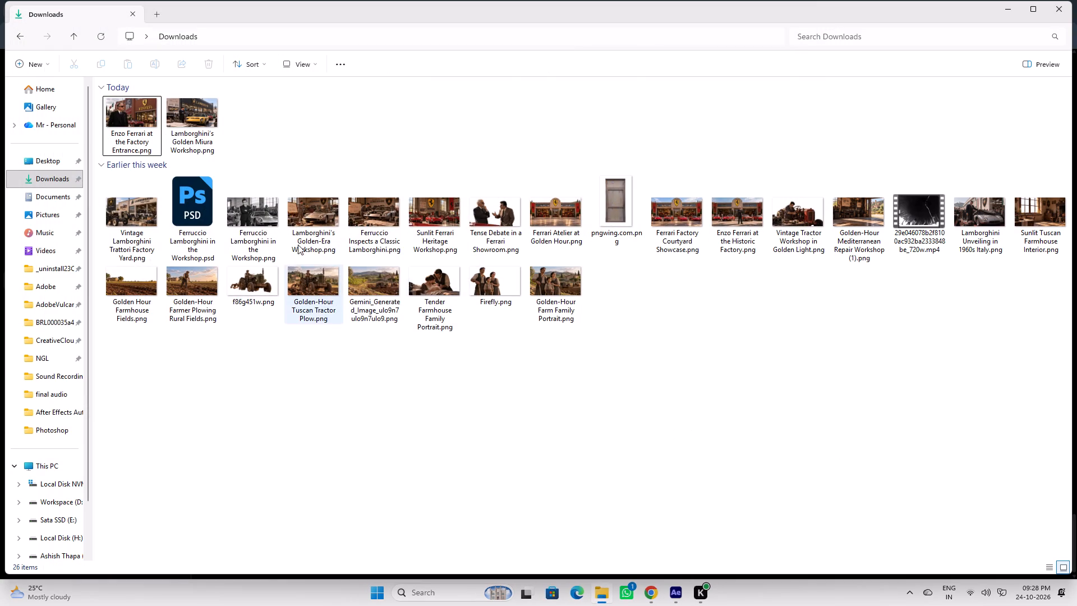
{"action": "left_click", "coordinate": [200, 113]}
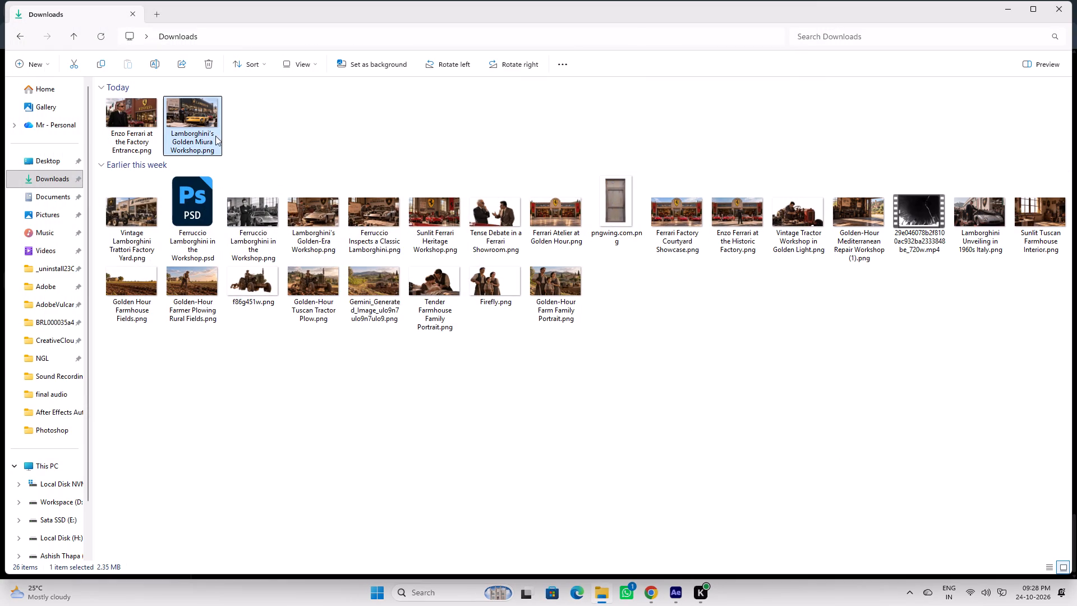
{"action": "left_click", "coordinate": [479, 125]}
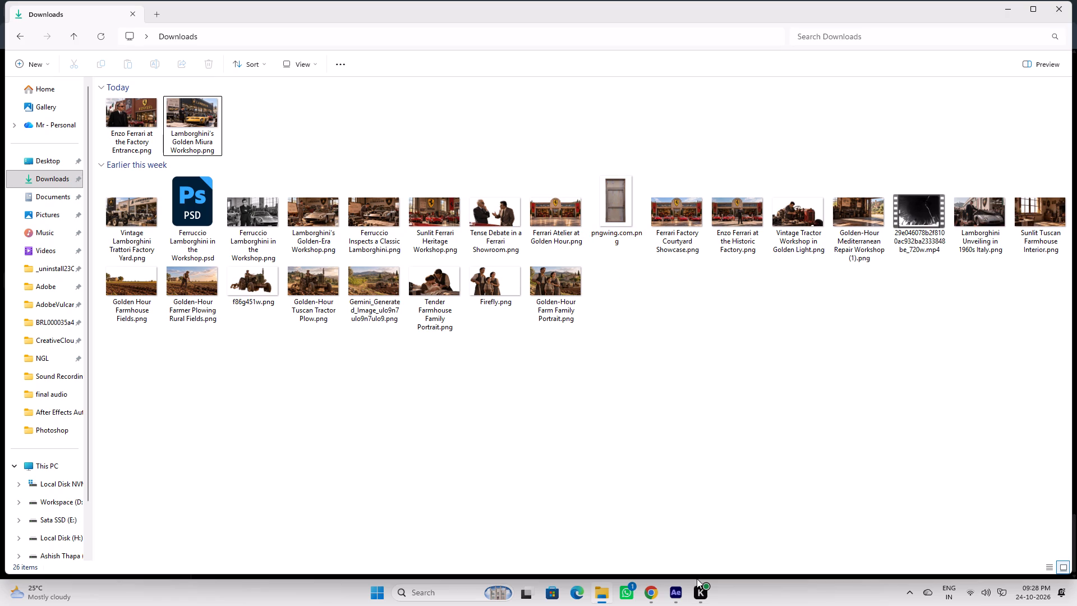
{"action": "left_click", "coordinate": [682, 595]}
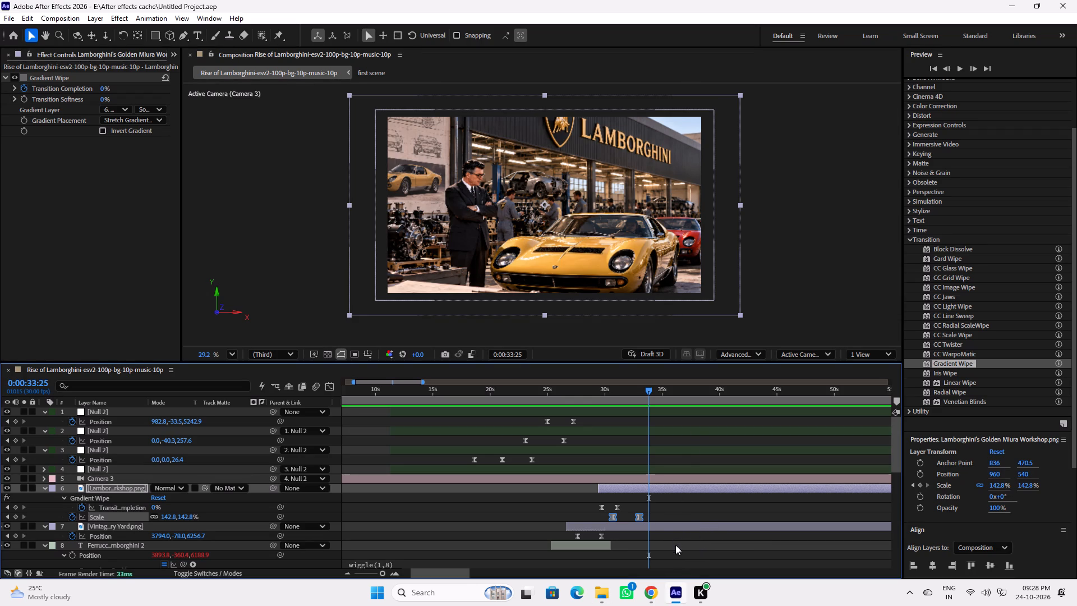
{"action": "left_click", "coordinate": [651, 593]}
{"action": "left_click", "coordinate": [486, 0]}
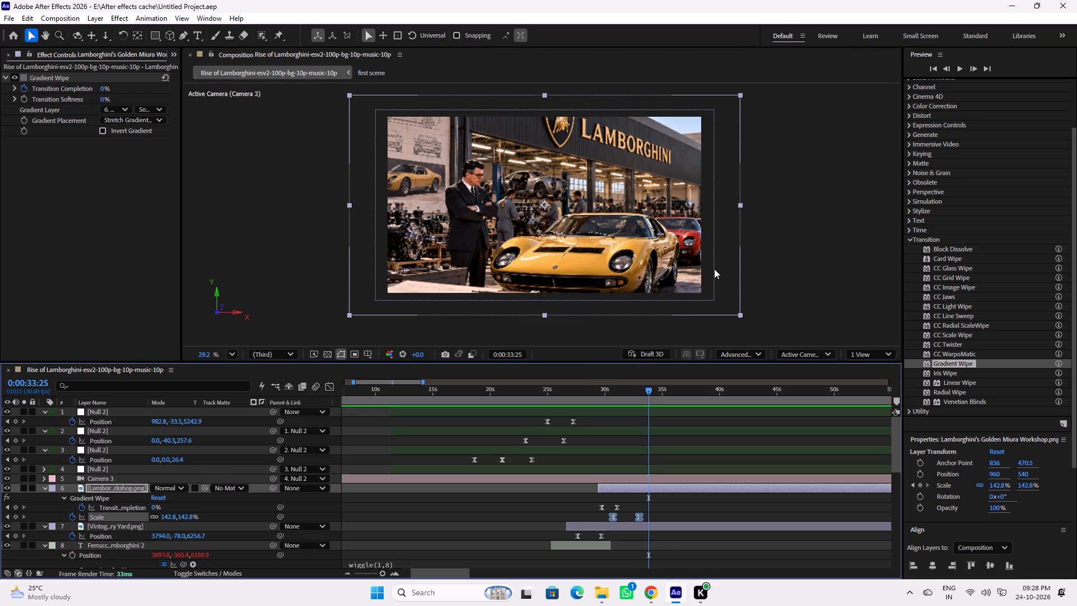
{"action": "left_click", "coordinate": [558, 389]}
{"action": "key", "text": "space"}
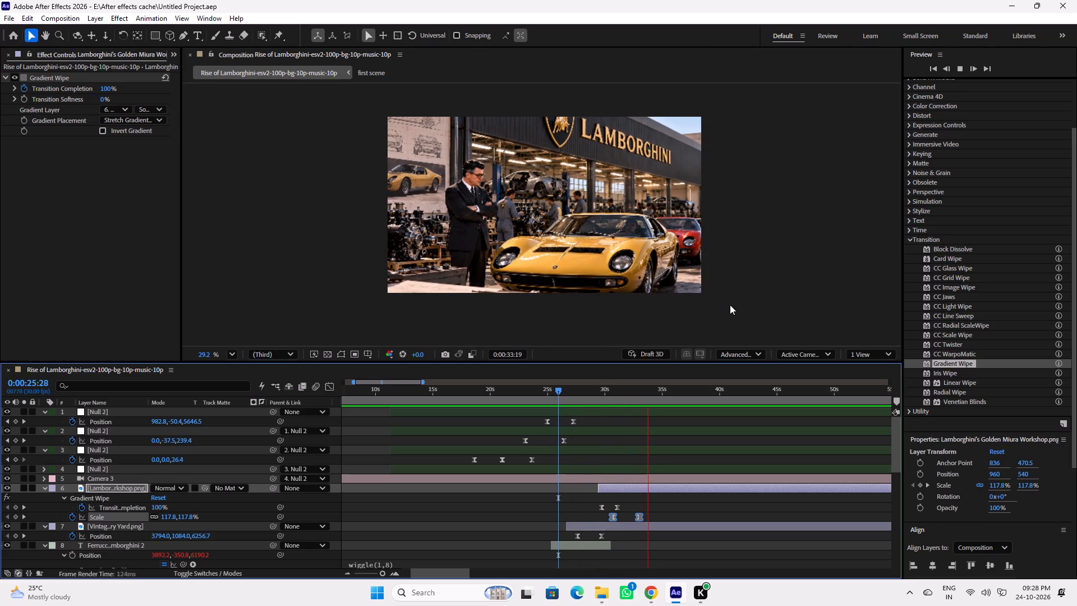
{"action": "key", "text": "space"}
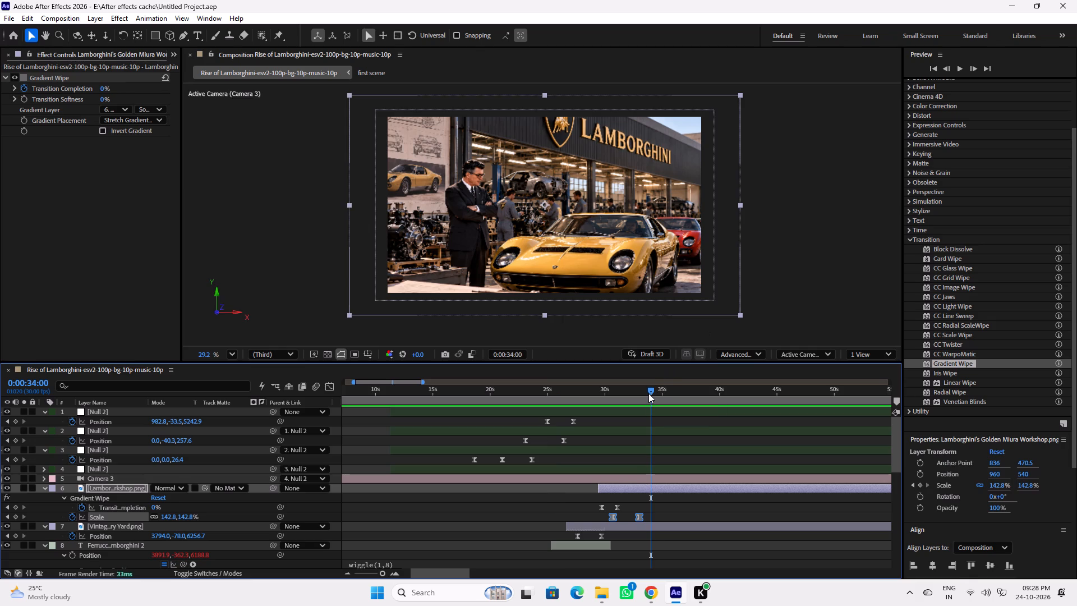
Import "Ferrari Headquarters at Golden Hour.png" and "Enzo Ferrari at the Factory Entrance.png" from Downloads as footage.
{"action": "left_click", "coordinate": [167, 54]}
{"action": "left_click", "coordinate": [199, 70]}
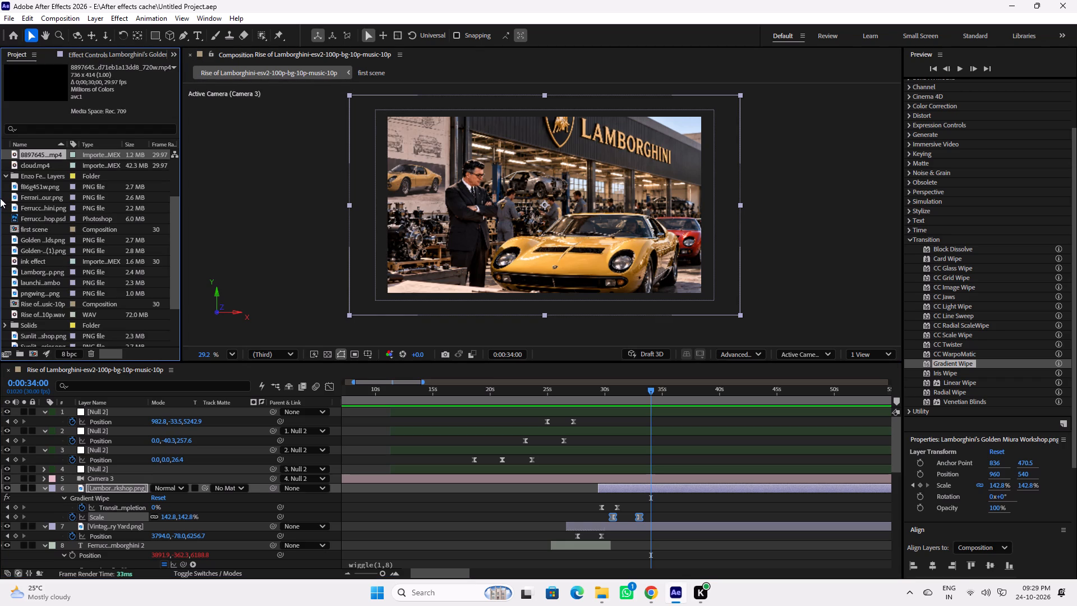
{"action": "left_click", "coordinate": [10, 196]}
{"action": "double_click", "coordinate": [3, 191]}
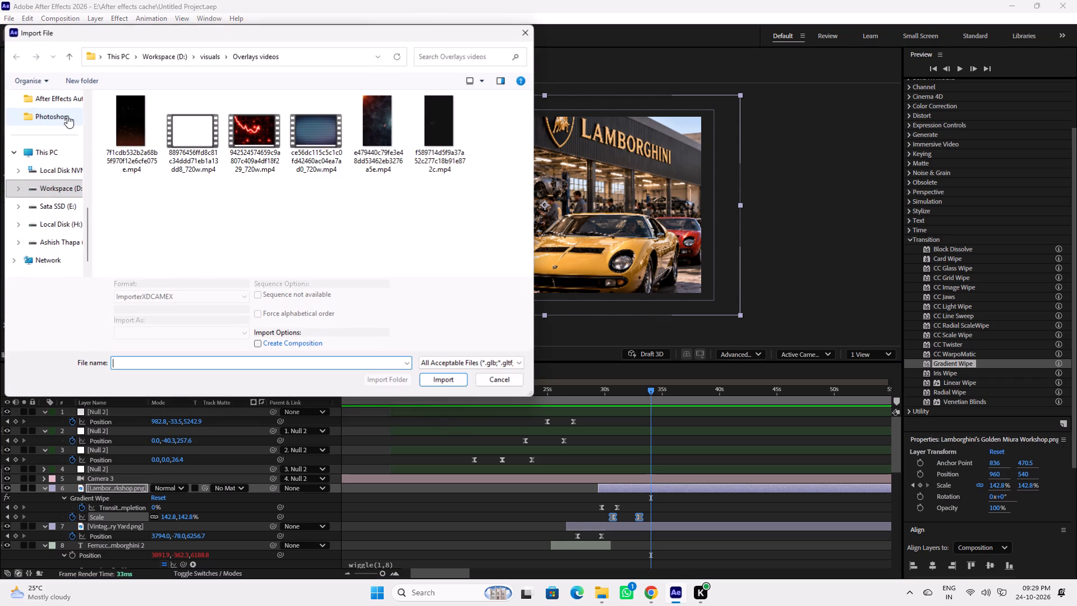
{"action": "scroll", "coordinate": [47, 199], "scroll_direction": "up", "scroll_amount": 5}
{"action": "left_click", "coordinate": [56, 130]}
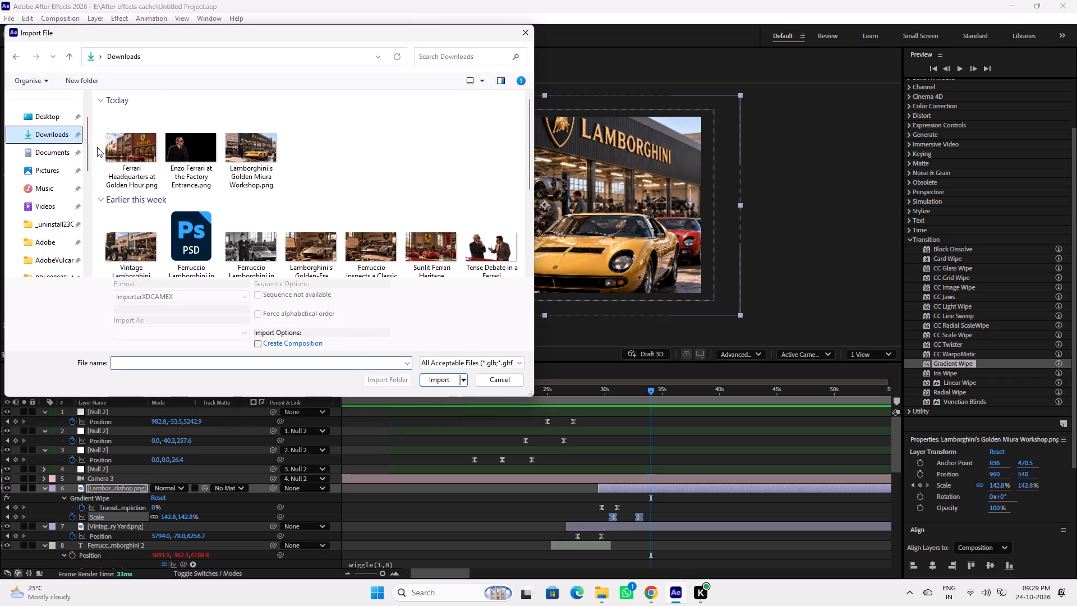
{"action": "left_click", "coordinate": [142, 143]}
{"action": "left_click", "coordinate": [191, 143], "text": "ctrl"}
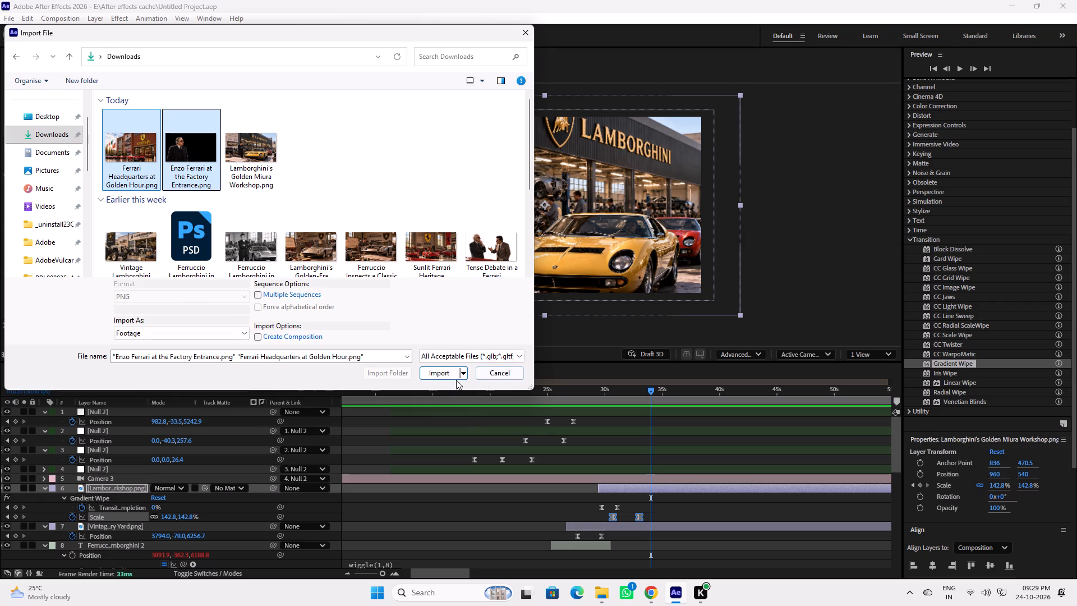
{"action": "left_click", "coordinate": [435, 373]}
Place both Ferrari images above the Miura Workshop layer, starting at 0:00:34:00, and play back the cut into them.
{"action": "left_click_drag", "start_coordinate": [39, 222], "coordinate": [657, 482]}
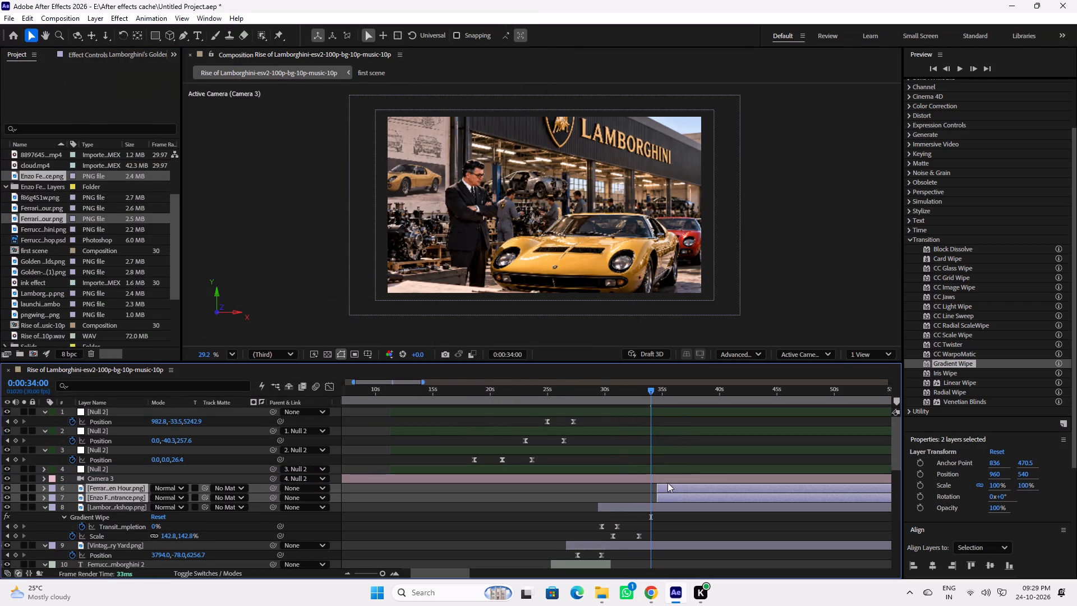
{"action": "left_click", "coordinate": [676, 490]}
{"action": "left_click_drag", "start_coordinate": [648, 389], "coordinate": [648, 389]}
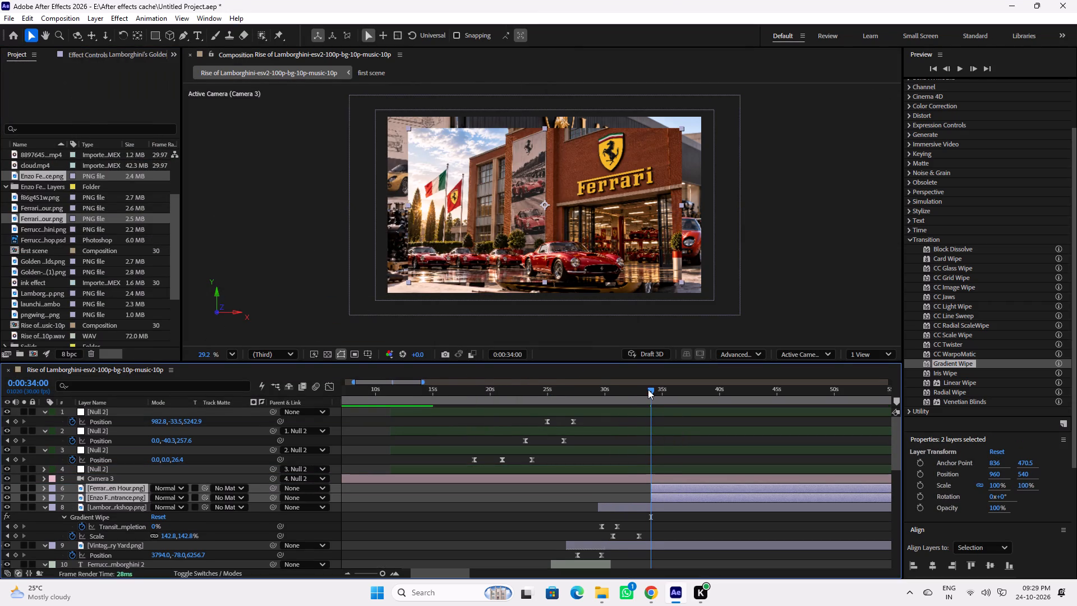
{"action": "left_click_drag", "start_coordinate": [648, 389], "coordinate": [642, 389]}
{"action": "key", "text": "space"}
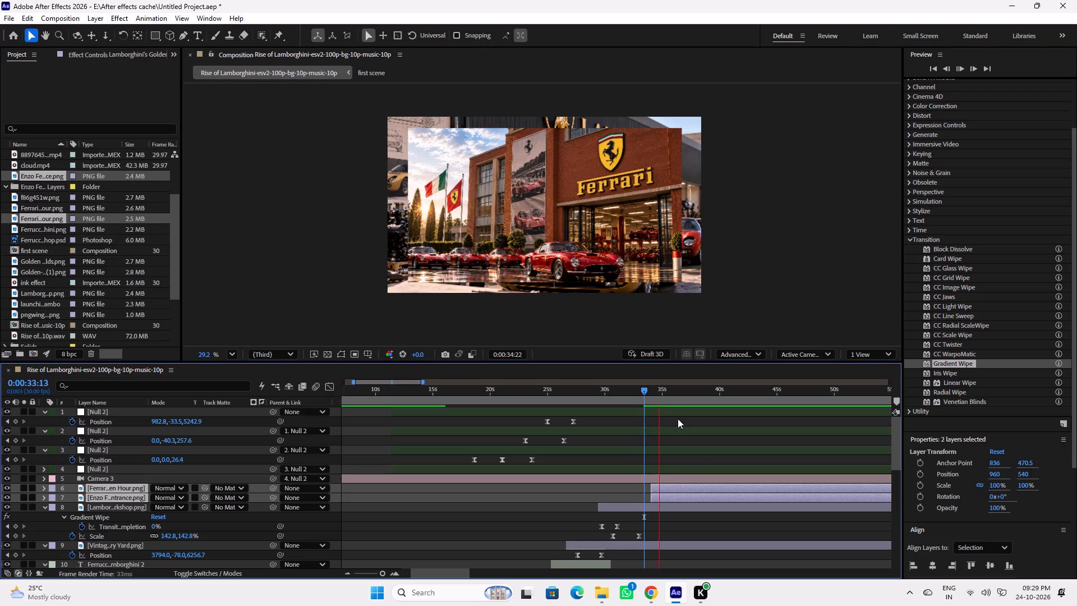
{"action": "key", "text": "space"}
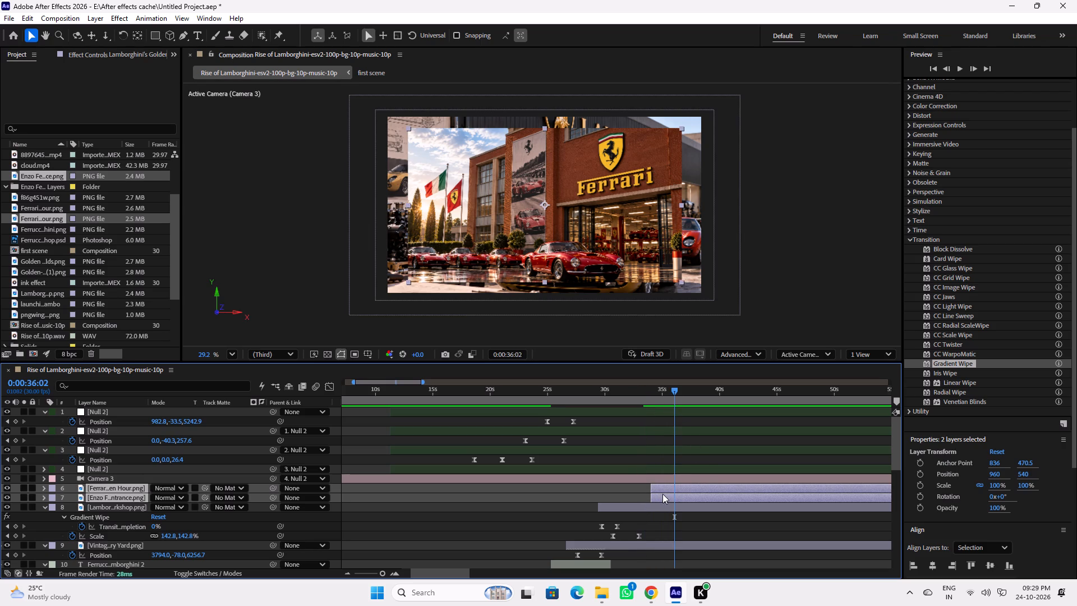
Move the Enzo Ferrari cutout layer above the Ferrari Headquarters layer.
{"action": "left_click", "coordinate": [656, 516]}
{"action": "left_click", "coordinate": [666, 501]}
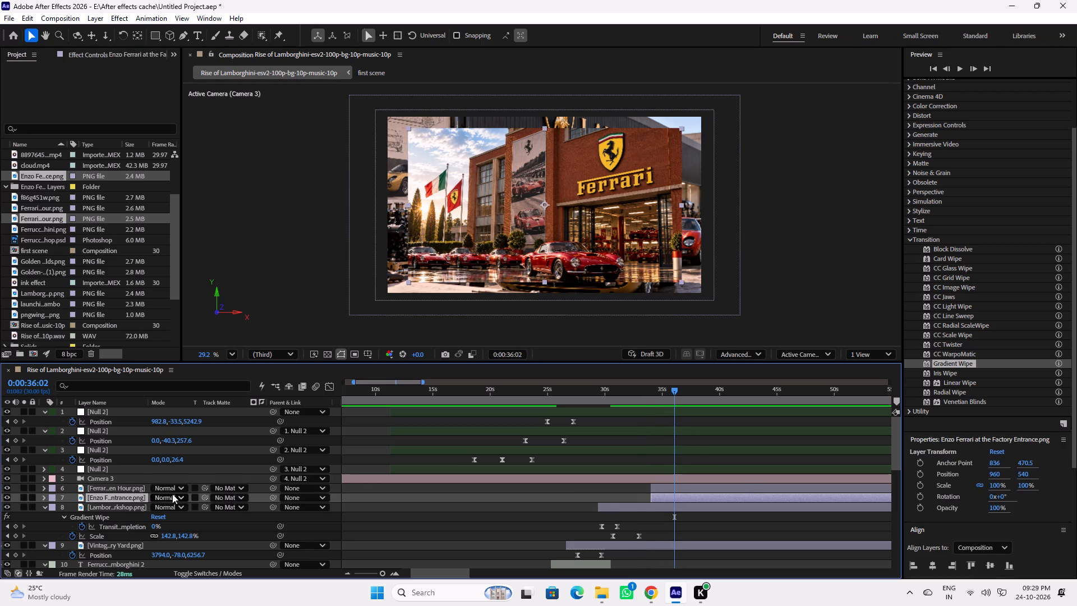
{"action": "left_click_drag", "start_coordinate": [121, 495], "coordinate": [125, 485]}
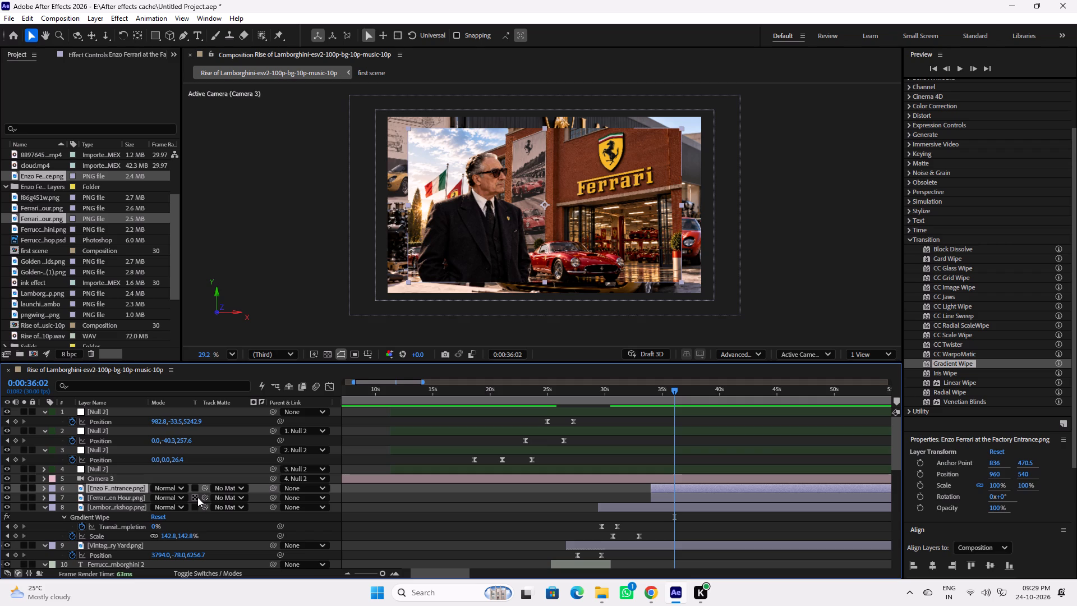
Fit the Enzo Ferrari and Ferrari Headquarters layers to the composition width.
{"action": "left_click", "coordinate": [697, 496], "text": "ctrl"}
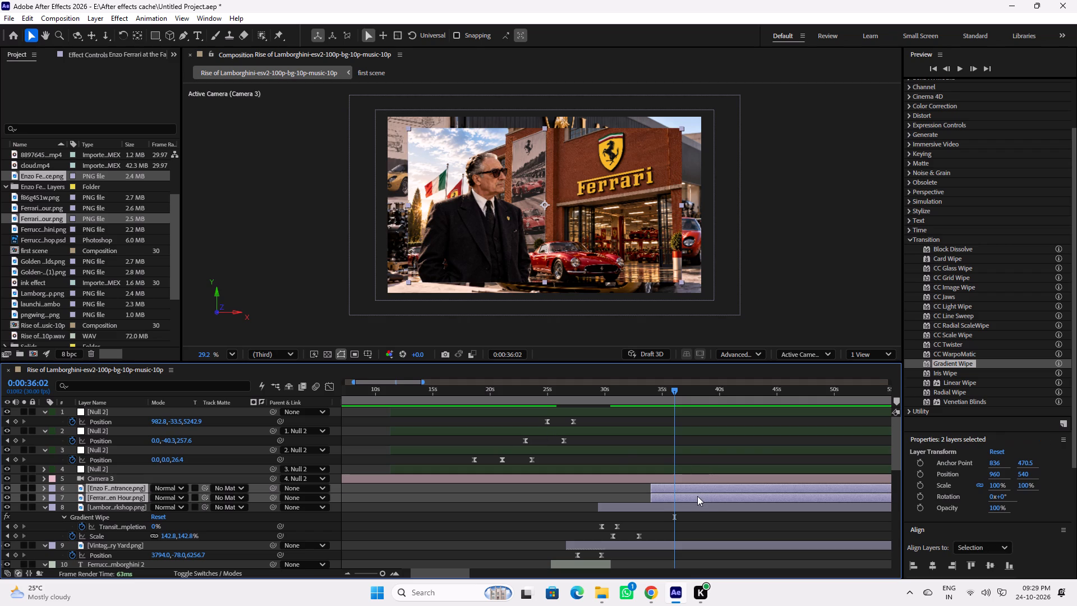
{"action": "key", "text": "ctrl+alt+shift+h"}
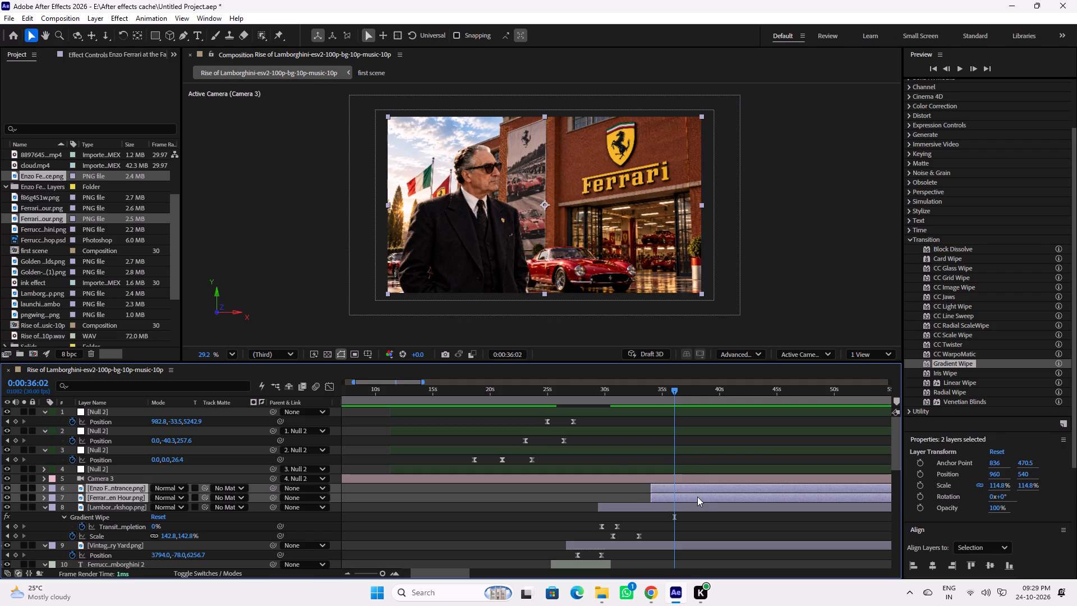
{"action": "left_click", "coordinate": [707, 516]}
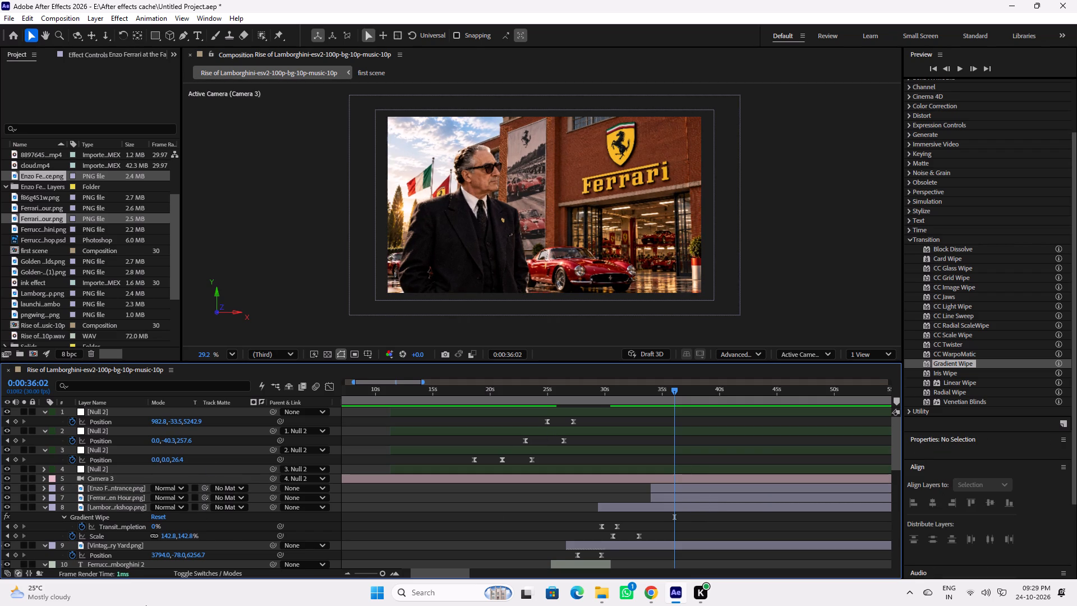
Make the Enzo Ferrari and Ferrari Headquarters layers 3D.
{"action": "key", "text": "F4"}
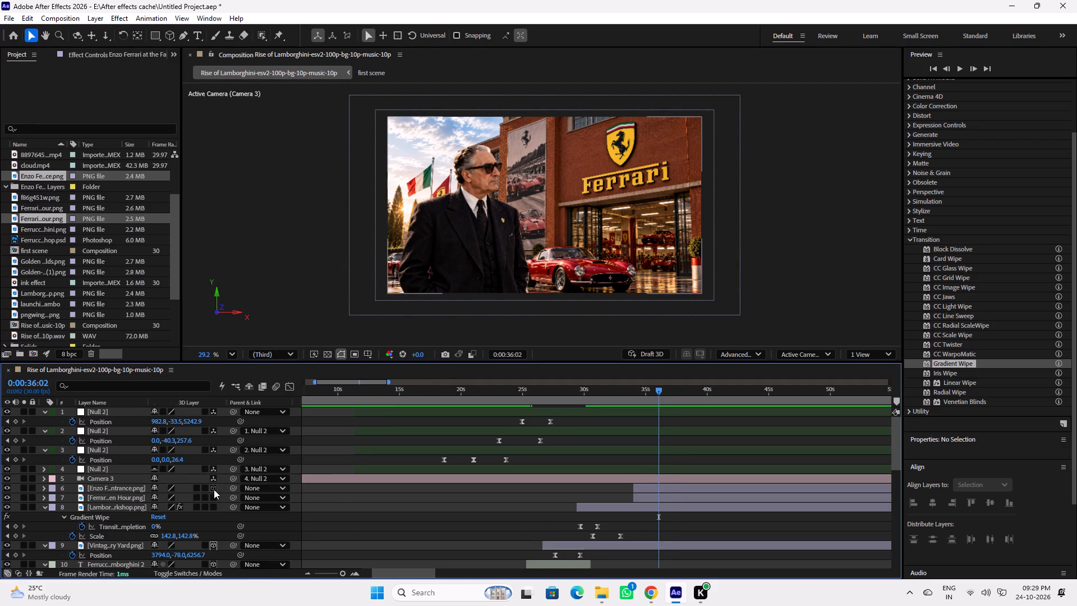
{"action": "left_click", "coordinate": [214, 489]}
{"action": "left_click", "coordinate": [214, 497]}
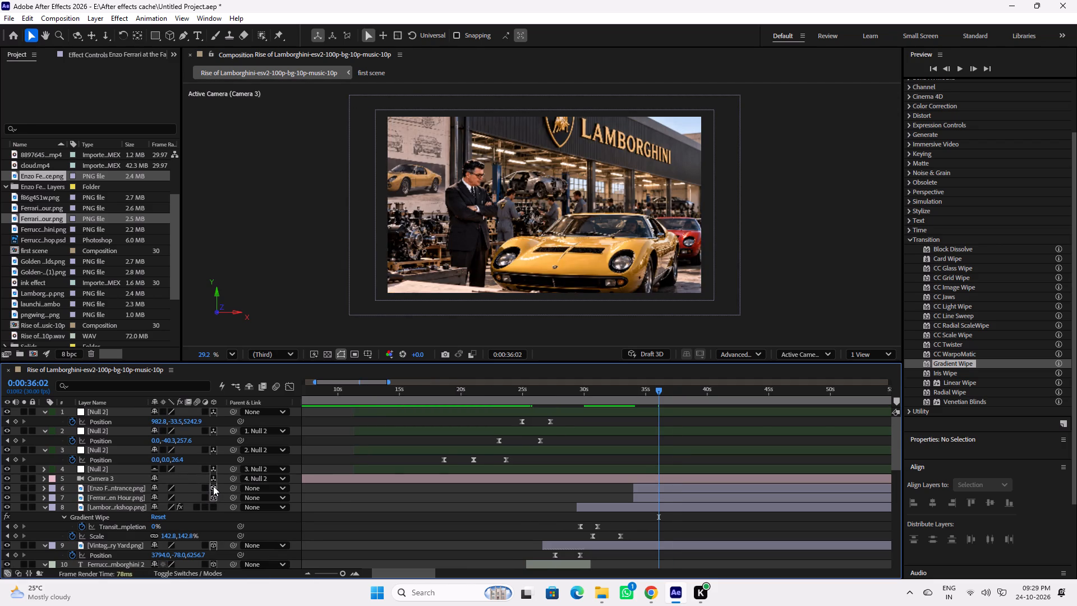
{"action": "left_click", "coordinate": [213, 485]}
{"action": "left_click", "coordinate": [213, 497]}
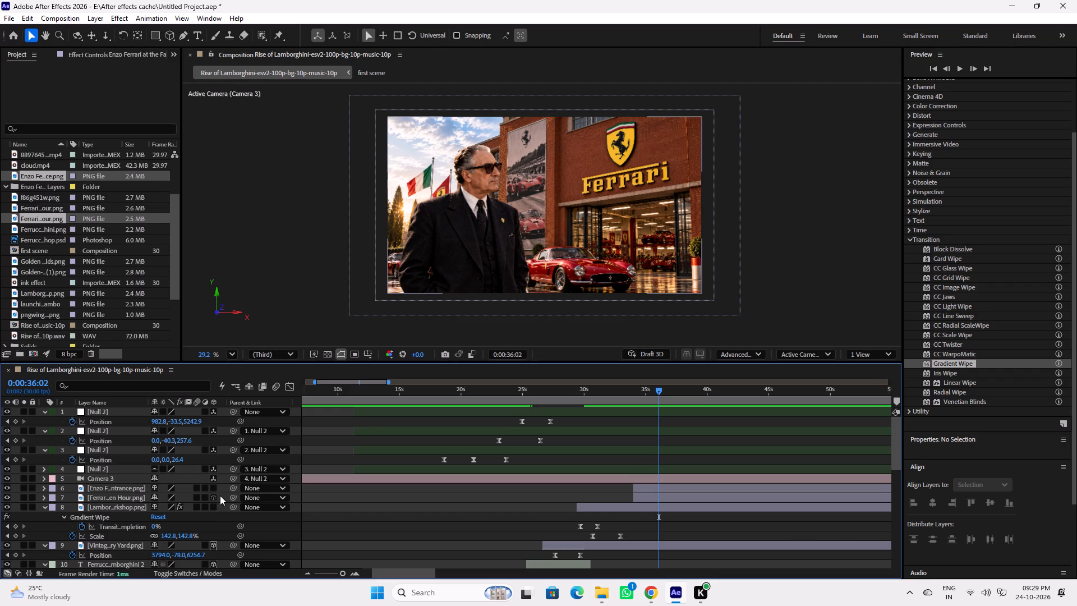
{"action": "left_click", "coordinate": [212, 488]}
{"action": "left_click", "coordinate": [213, 495]}
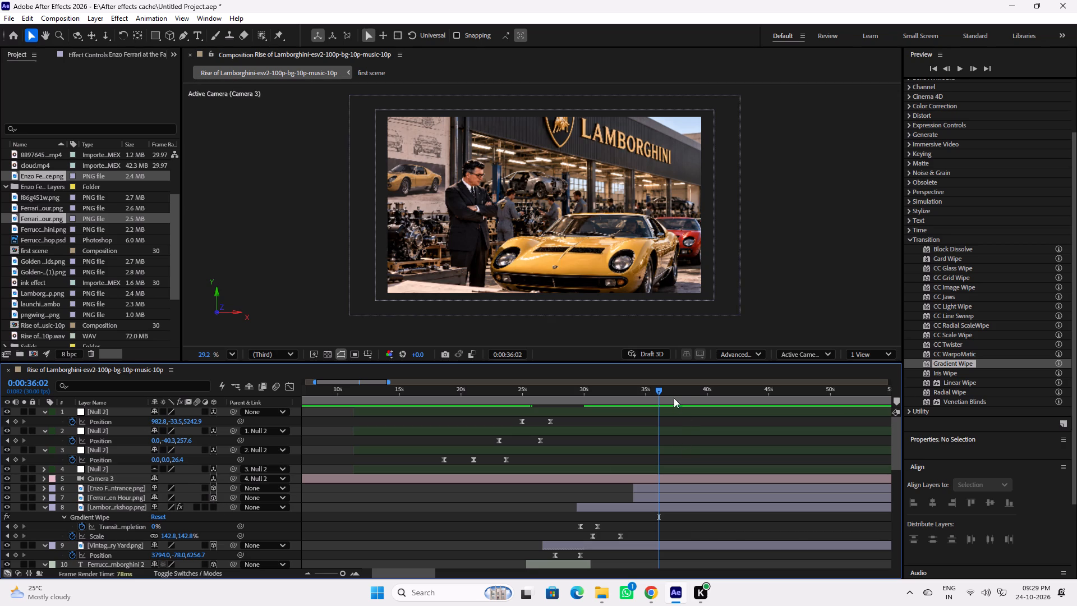
At 0:00:35:18, center the Enzo Ferrari and Ferrari Headquarters layers in the active camera view.
{"action": "left_click_drag", "start_coordinate": [656, 388], "coordinate": [650, 388]}
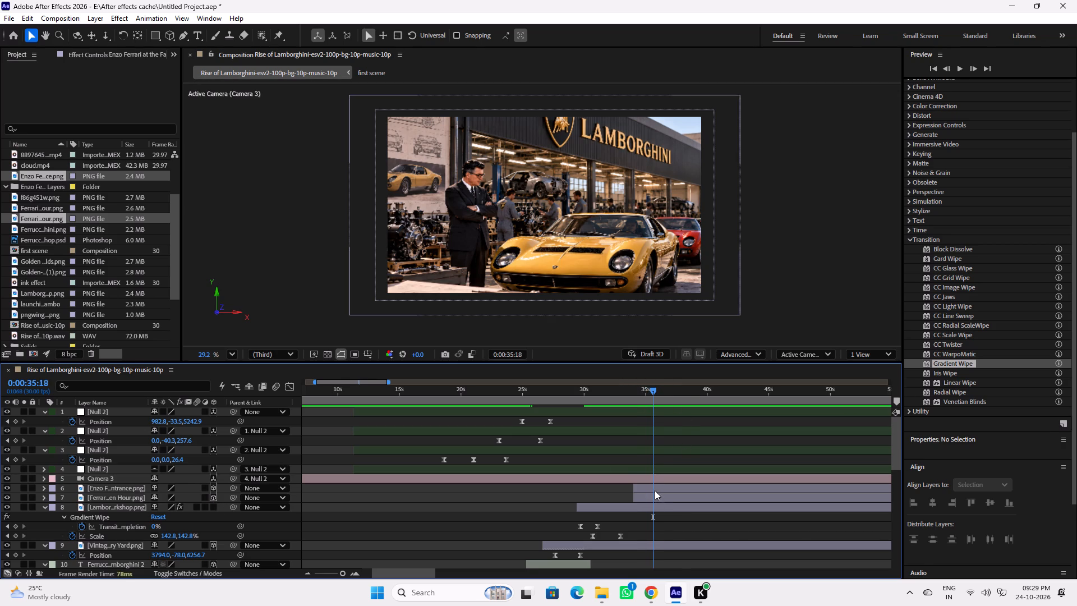
{"action": "left_click", "coordinate": [656, 486]}
{"action": "left_click", "coordinate": [656, 496], "text": "ctrl"}
{"action": "right_click", "coordinate": [656, 496]}
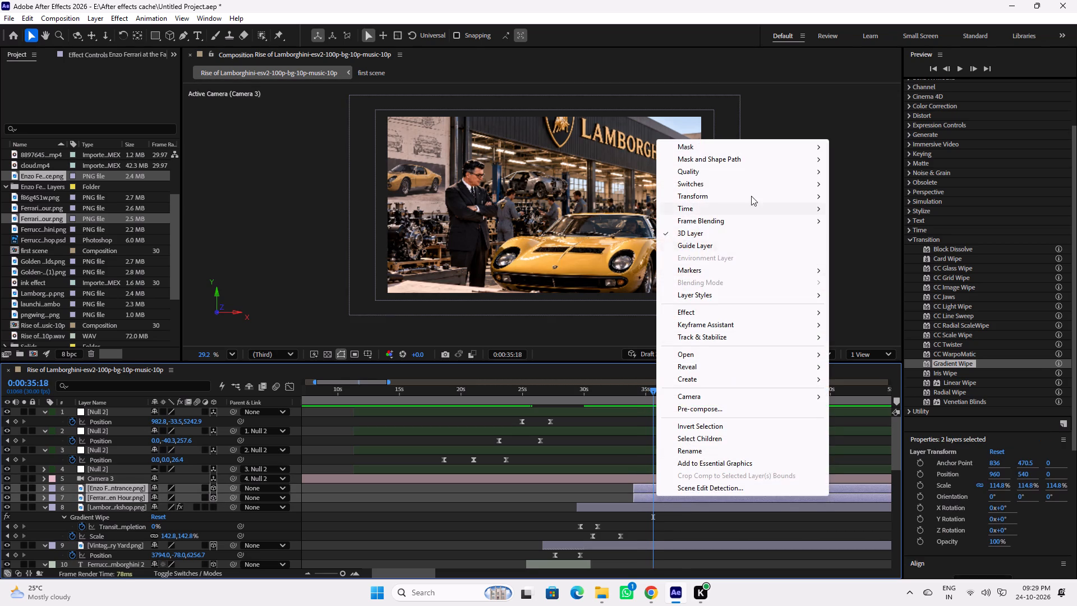
{"action": "left_click", "coordinate": [910, 314]}
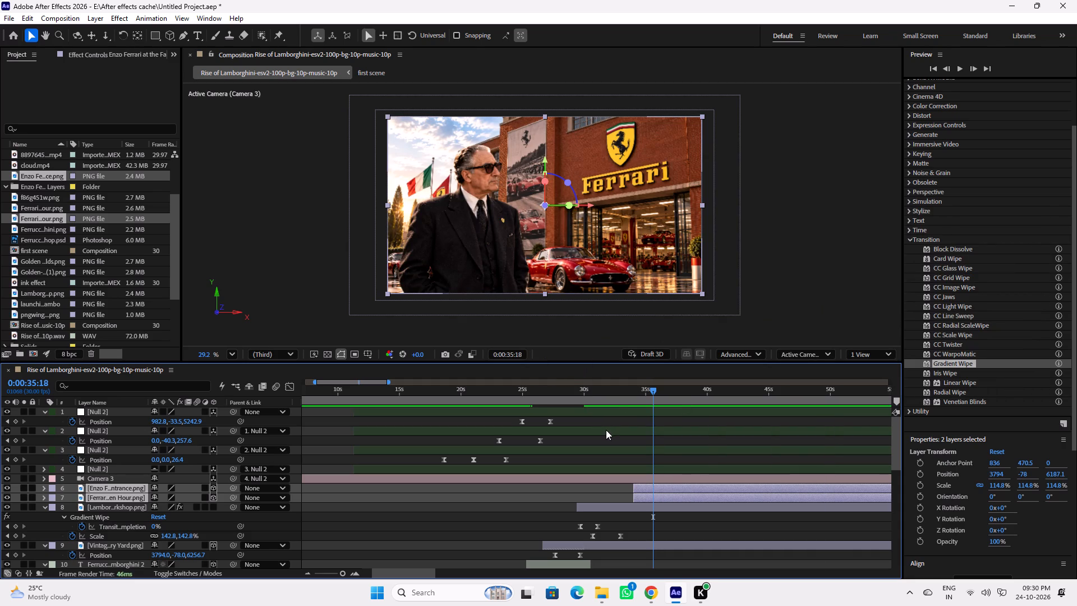
{"action": "left_click", "coordinate": [620, 423]}
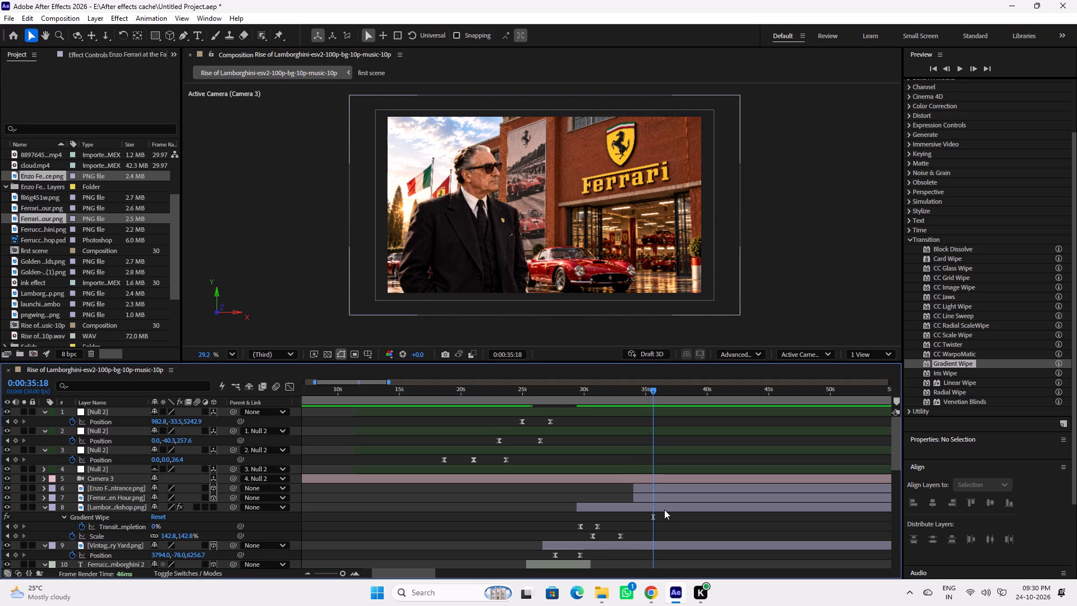
Bring the Enzo Ferrari cutout forward to Z position about 6162 and reposition it to about X 3784, Y -64.
{"action": "left_click", "coordinate": [650, 495]}
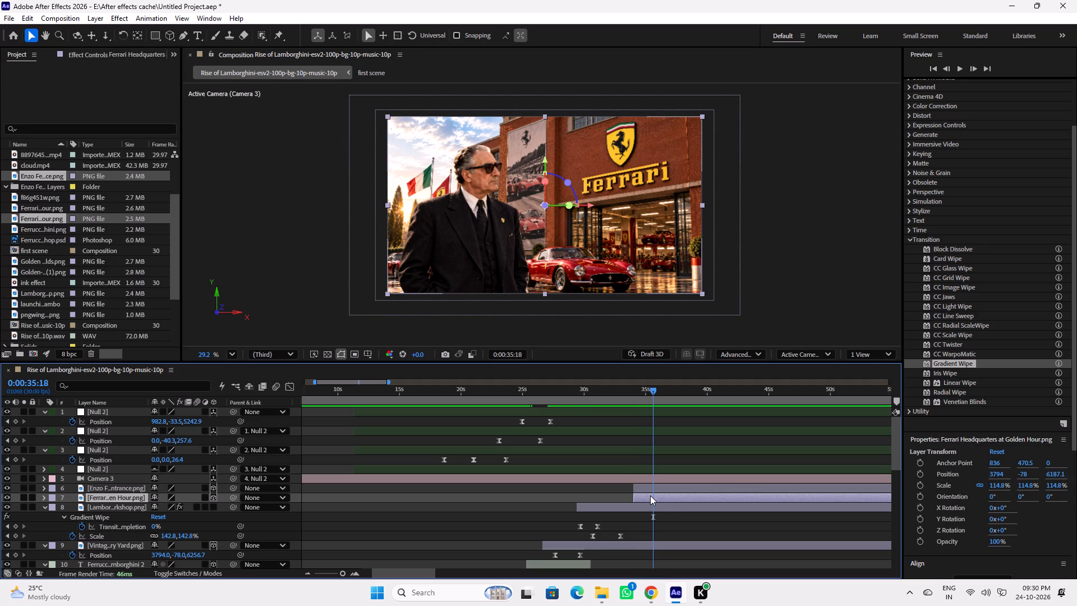
{"action": "left_click", "coordinate": [653, 486]}
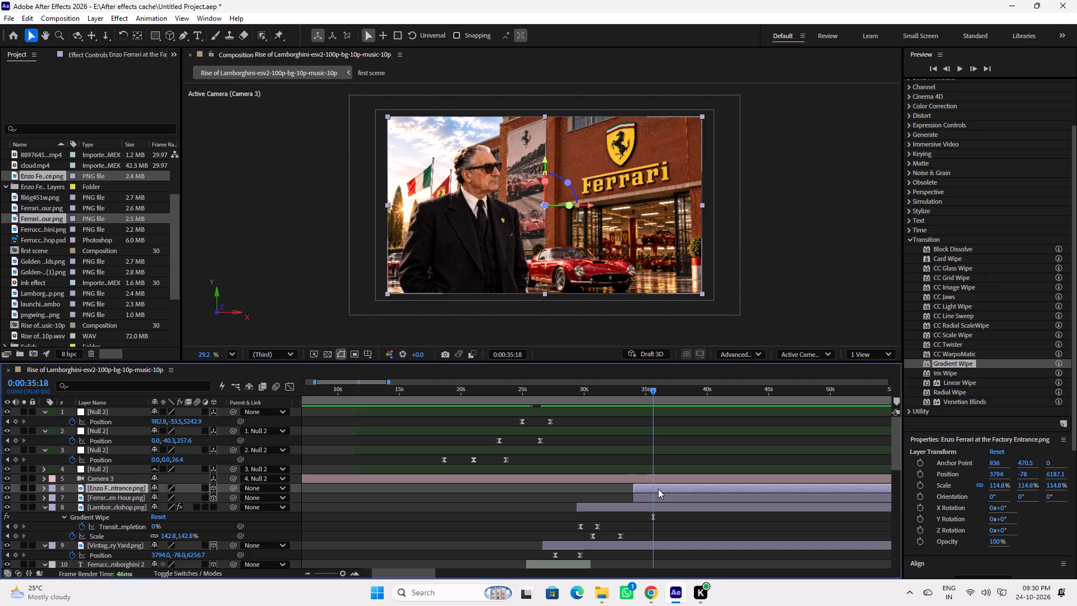
{"action": "key", "text": "p"}
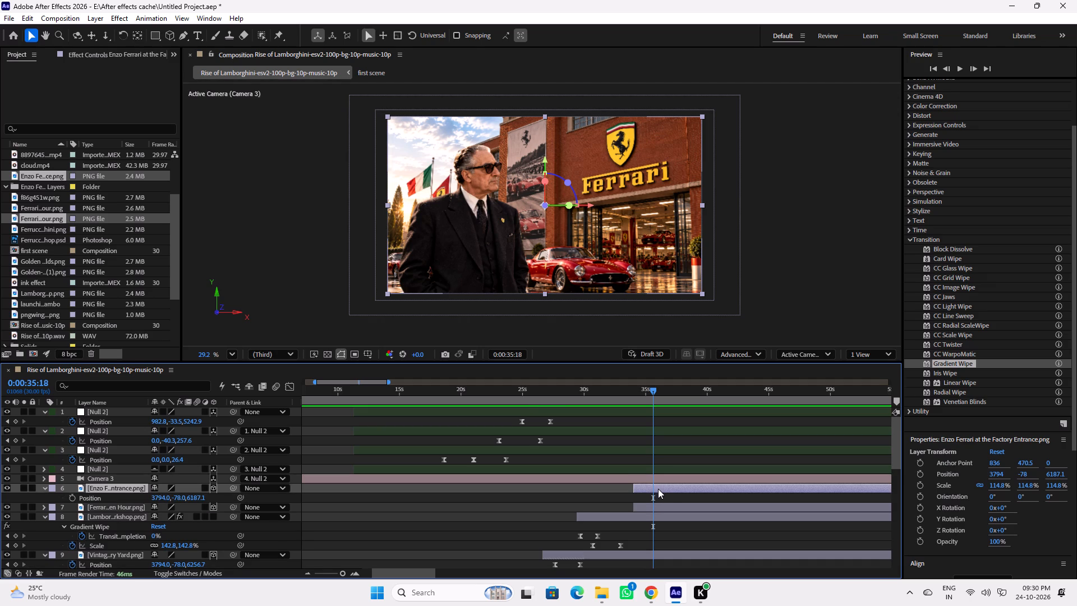
{"action": "left_click_drag", "start_coordinate": [191, 498], "coordinate": [252, 498]}
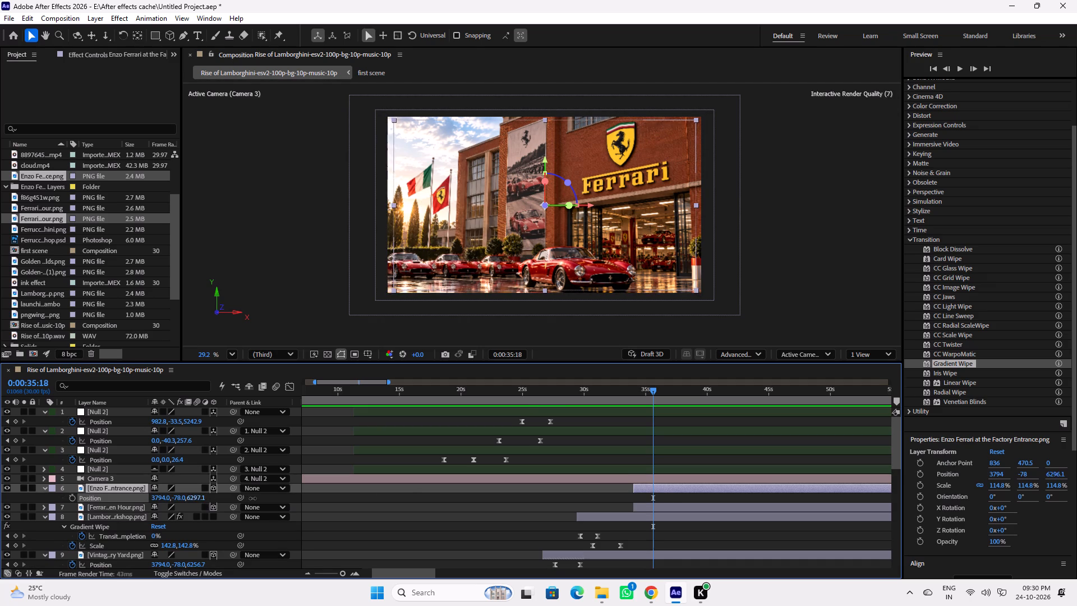
{"action": "left_click_drag", "start_coordinate": [252, 498], "coordinate": [177, 498]}
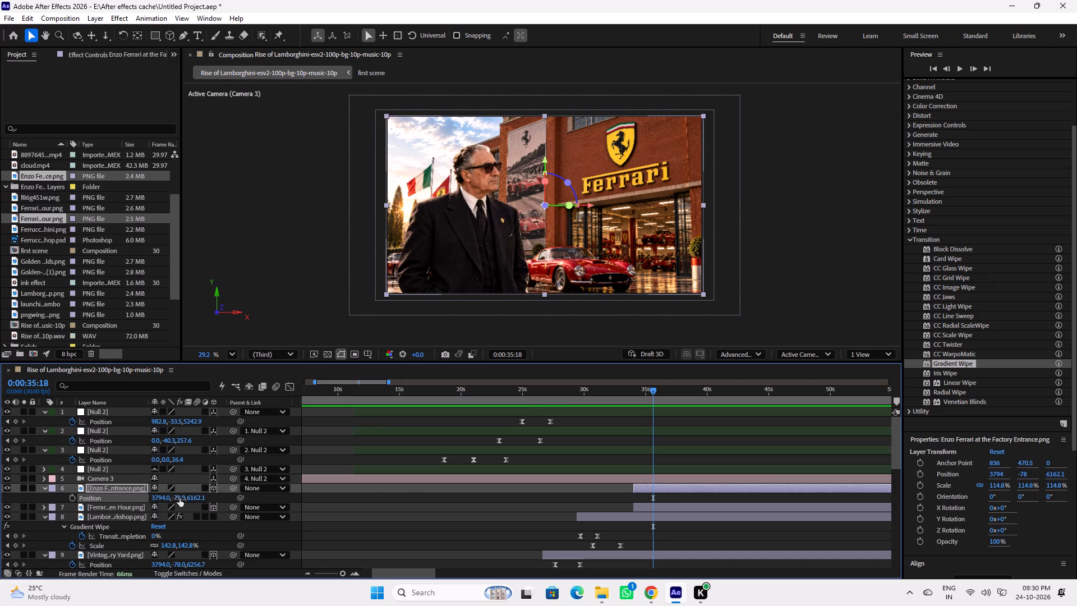
{"action": "left_click_drag", "start_coordinate": [486, 189], "coordinate": [478, 217]}
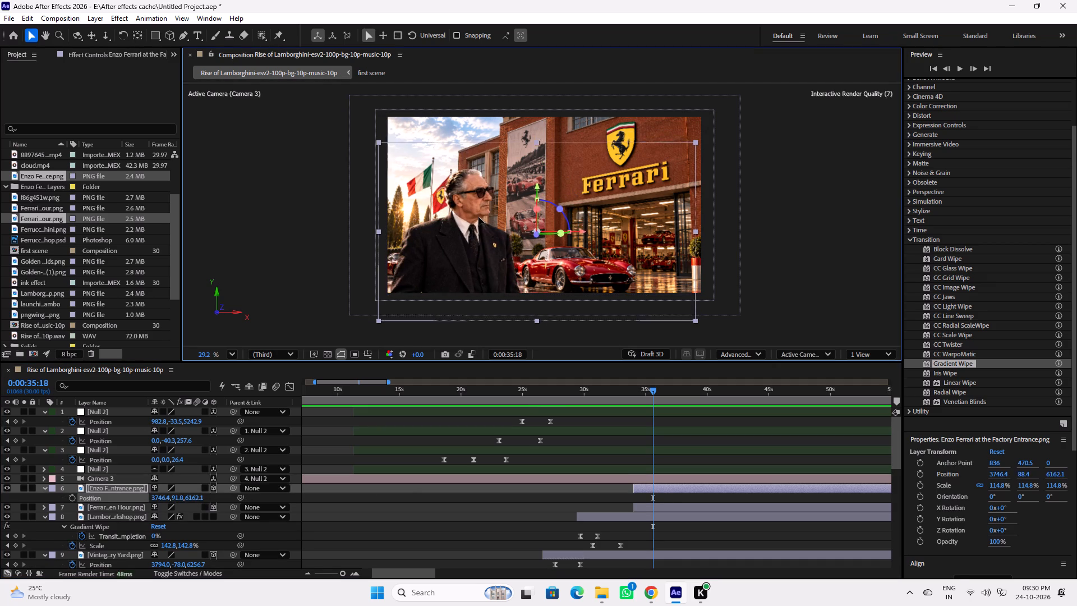
{"action": "left_click_drag", "start_coordinate": [478, 217], "coordinate": [488, 176]}
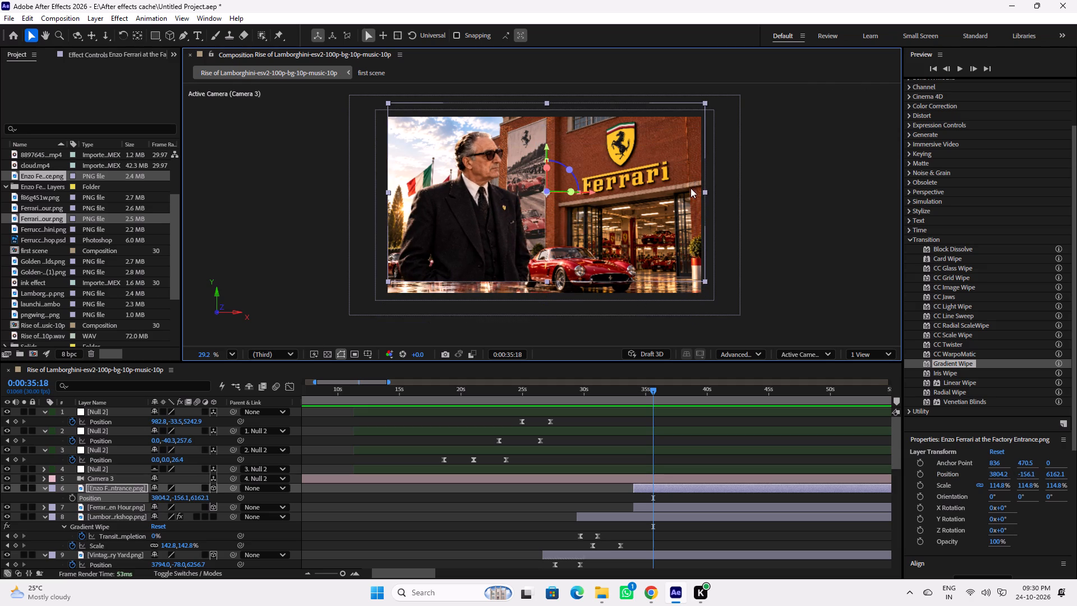
{"action": "left_click_drag", "start_coordinate": [487, 206], "coordinate": [484, 221]}
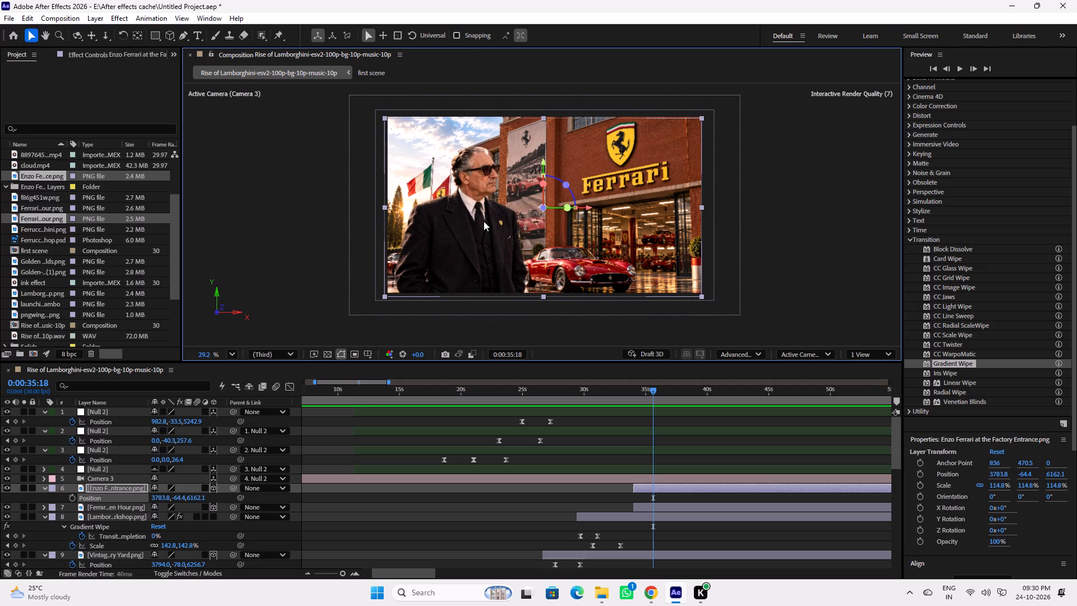
Set the Enzo Ferrari cutout layer's scale to 100%.
{"action": "key", "text": "s"}
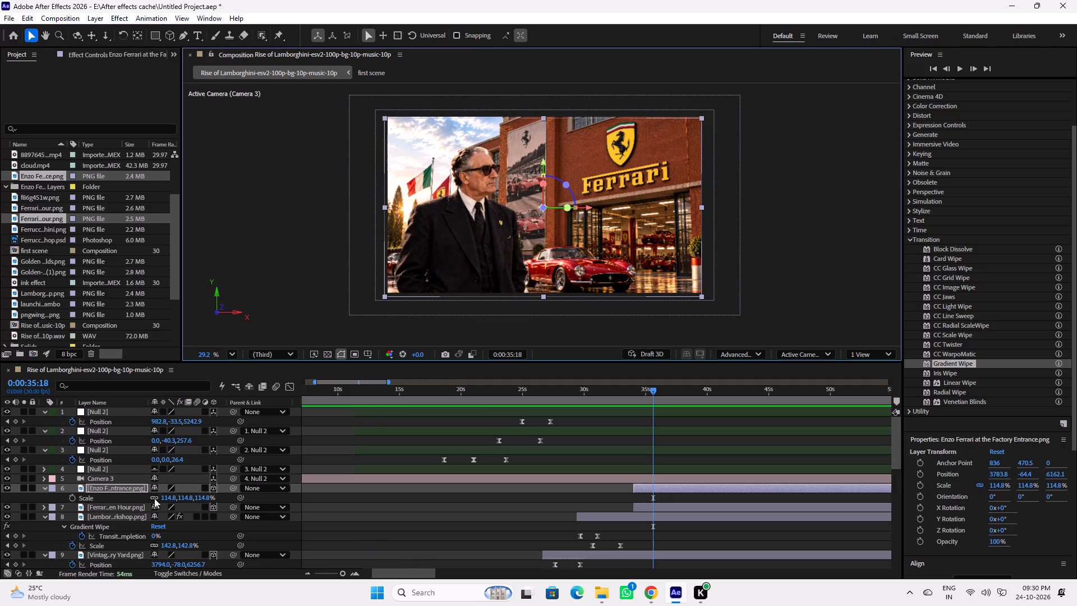
{"action": "left_click_drag", "start_coordinate": [205, 498], "coordinate": [197, 499]}
{"action": "right_click_drag", "start_coordinate": [202, 499], "coordinate": [197, 499]}
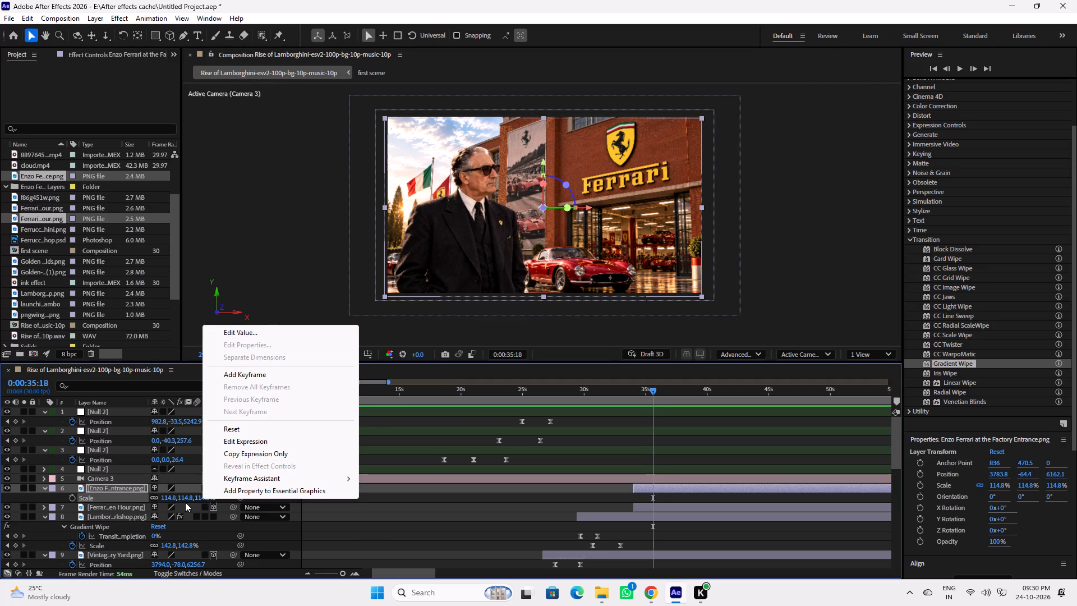
{"action": "left_click", "coordinate": [195, 498]}
{"action": "type", "text": "100"}
{"action": "key", "text": "Return"}
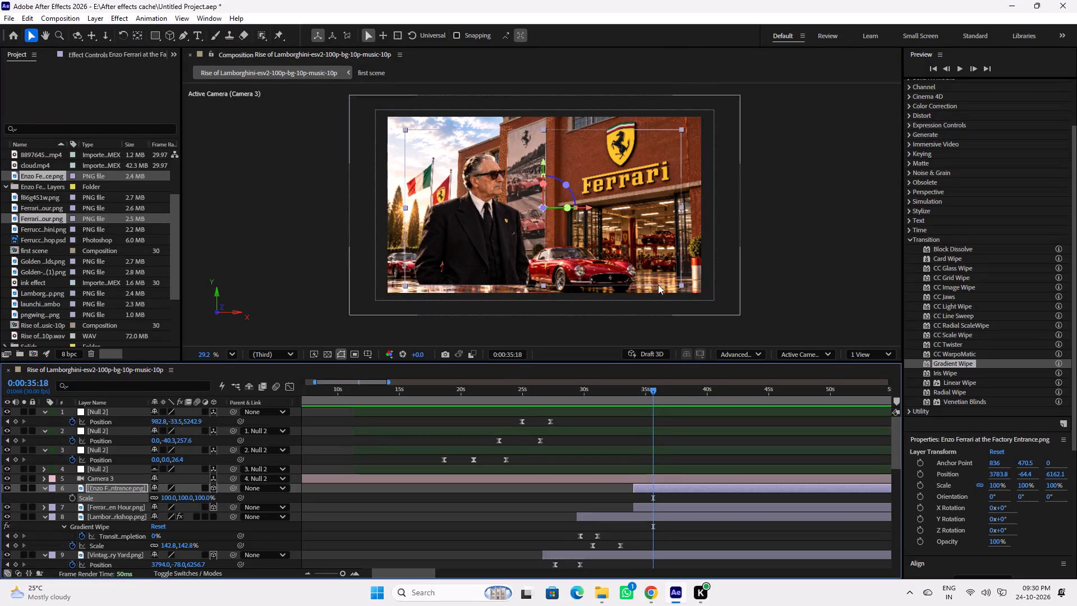
Lower the Enzo Ferrari cutout to Y 0, shift it to about X 3692, and save the project.
{"action": "left_click_drag", "start_coordinate": [545, 164], "coordinate": [544, 175]}
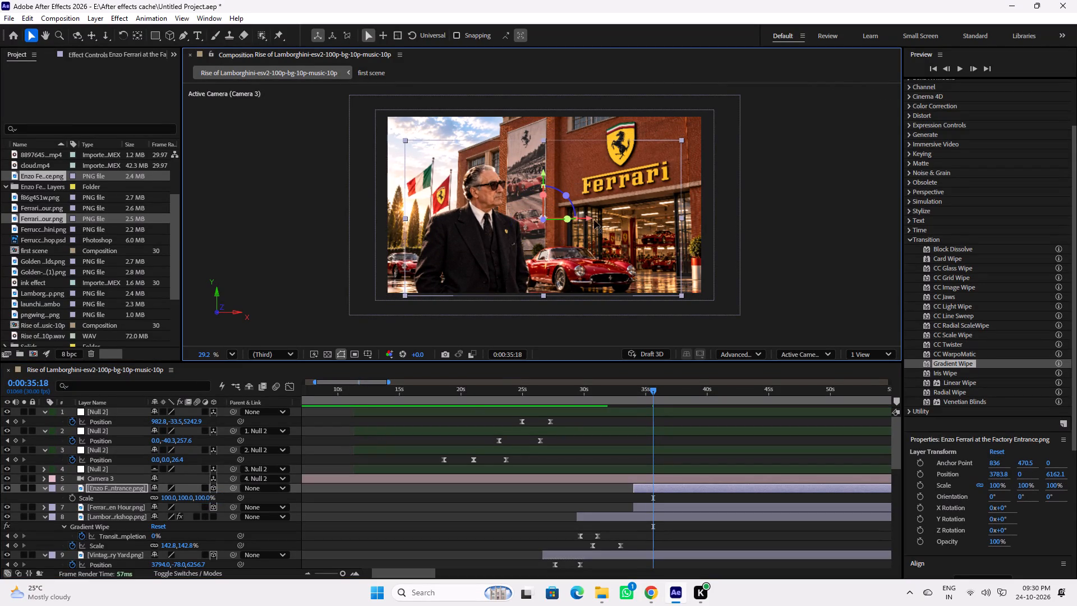
{"action": "left_click_drag", "start_coordinate": [592, 219], "coordinate": [576, 219]}
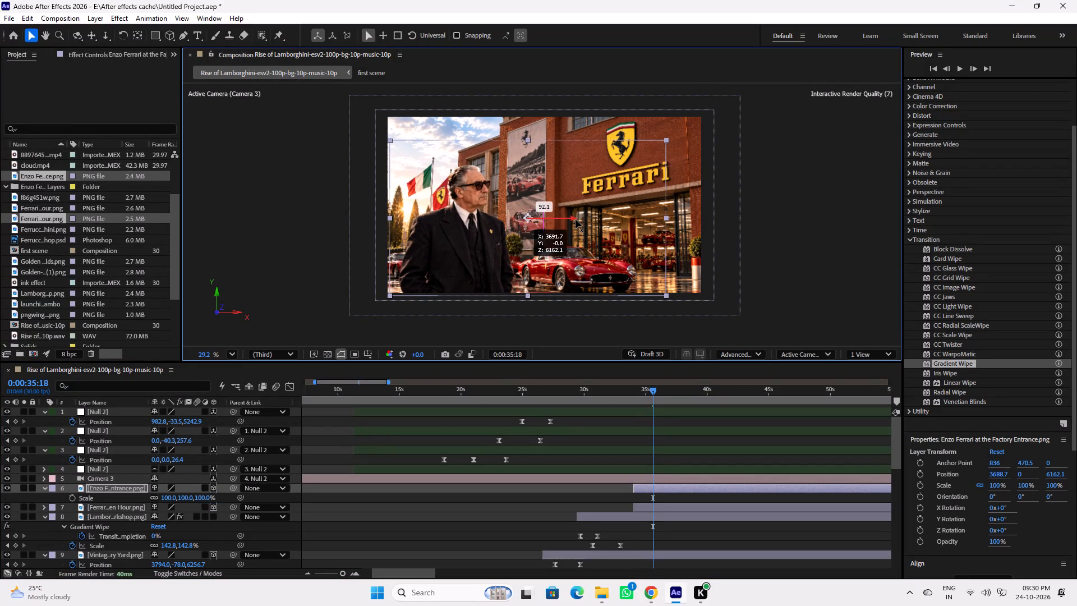
{"action": "left_click_drag", "start_coordinate": [576, 219], "coordinate": [595, 337]}
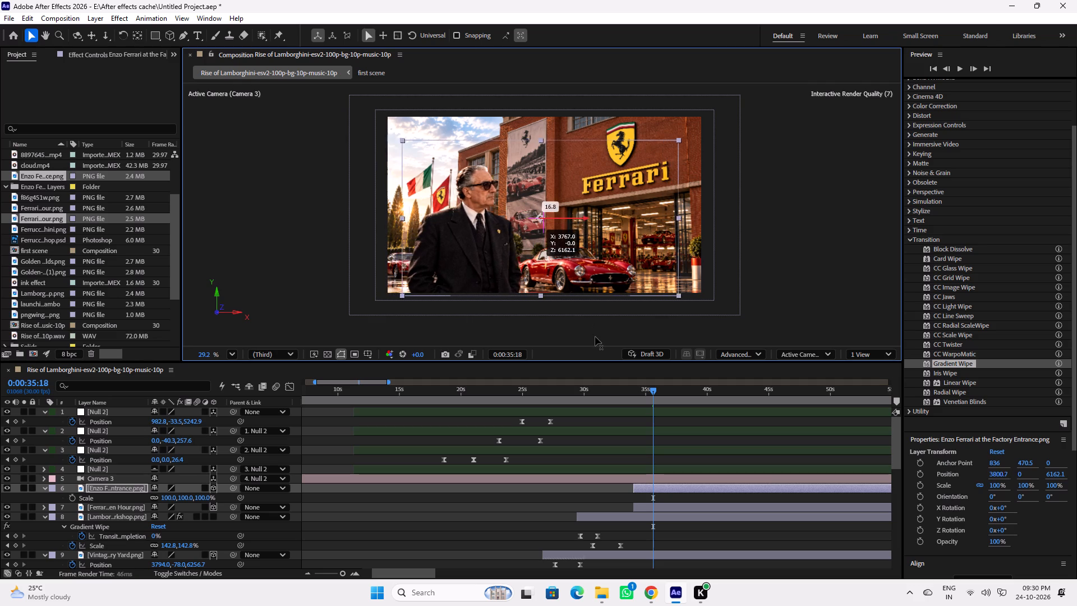
{"action": "left_click_drag", "start_coordinate": [595, 337], "coordinate": [572, 338]}
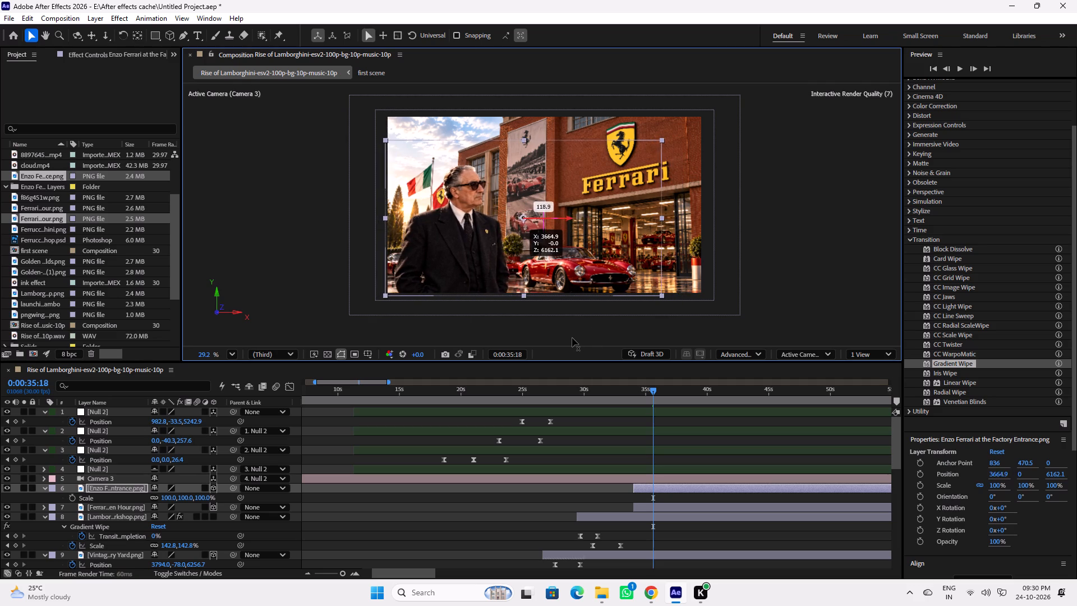
{"action": "left_click_drag", "start_coordinate": [572, 338], "coordinate": [576, 338]}
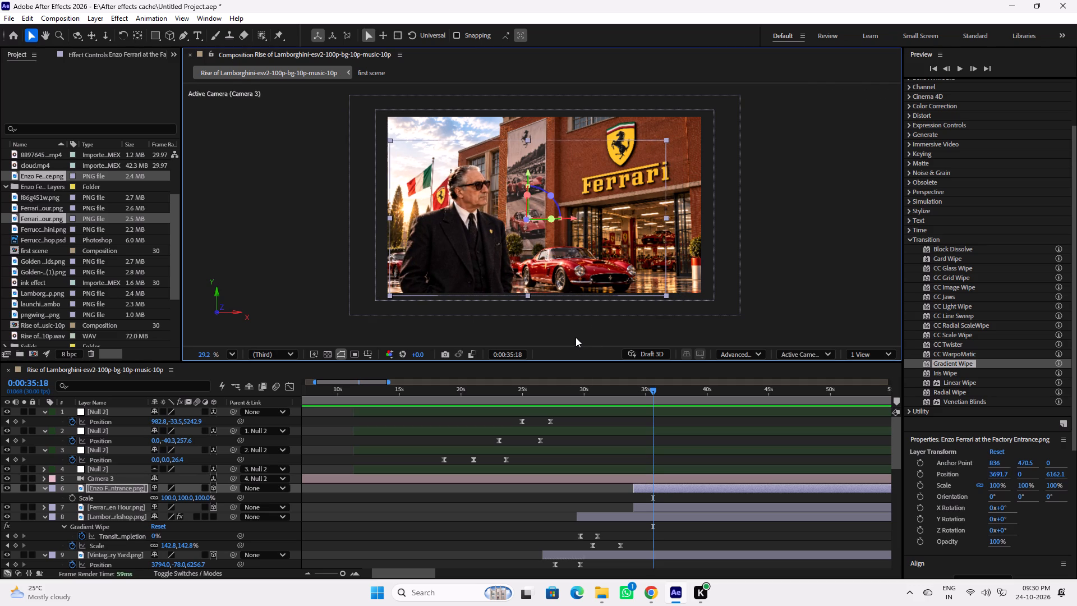
{"action": "key", "text": "ctrl+s"}
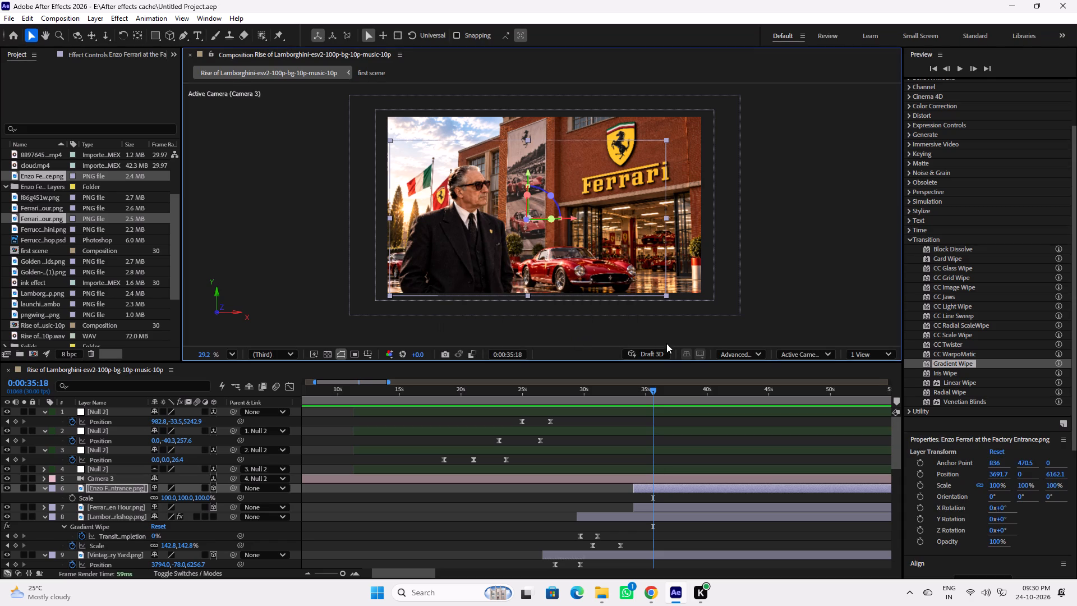
Preview the cut from the Miura workshop into the Ferrari scene from 0:00:33:18 and save the project.
{"action": "left_click_drag", "start_coordinate": [633, 391], "coordinate": [629, 390]}
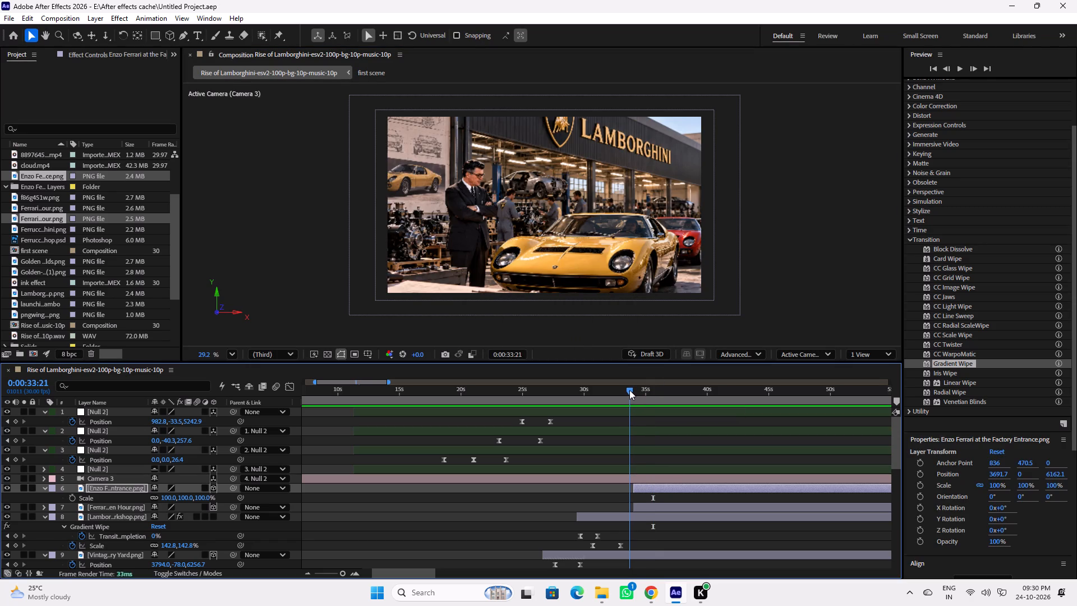
{"action": "left_click_drag", "start_coordinate": [629, 390], "coordinate": [628, 390]}
{"action": "key", "text": "space"}
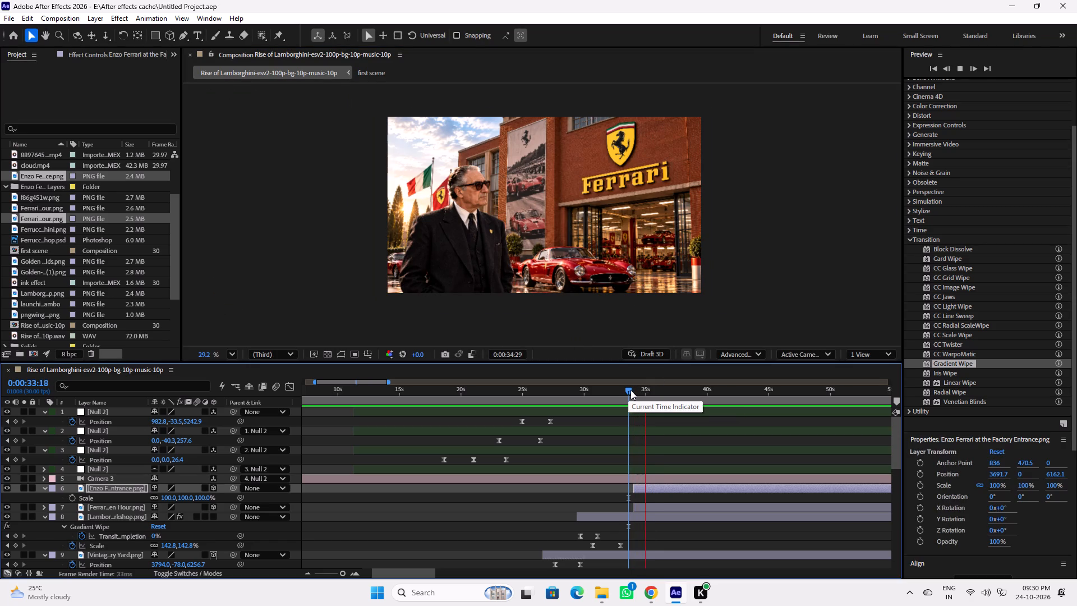
{"action": "key", "text": "space"}
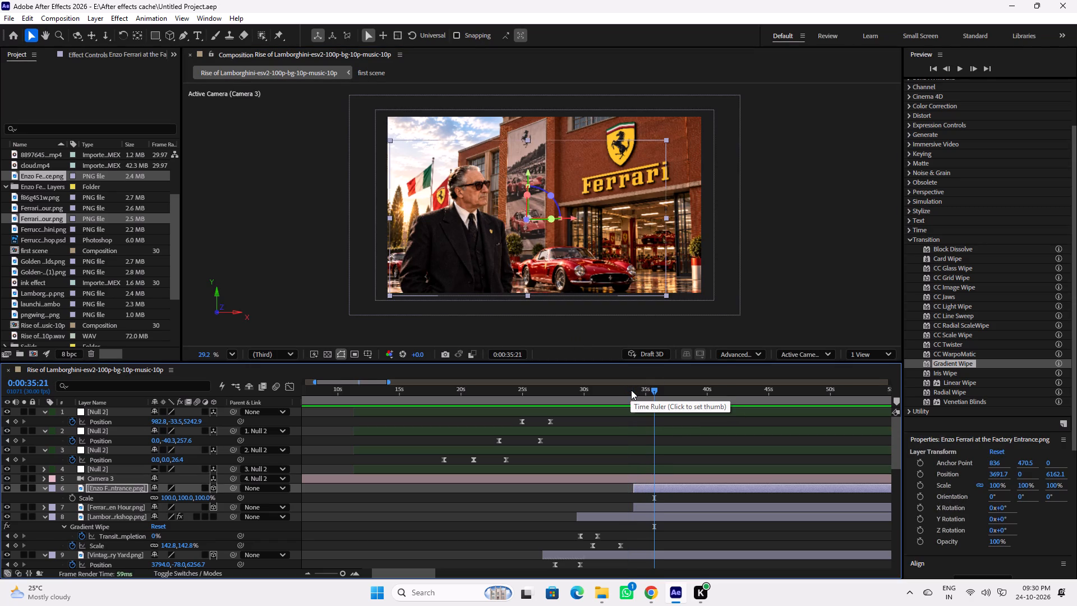
{"action": "key", "text": "ctrl+s"}
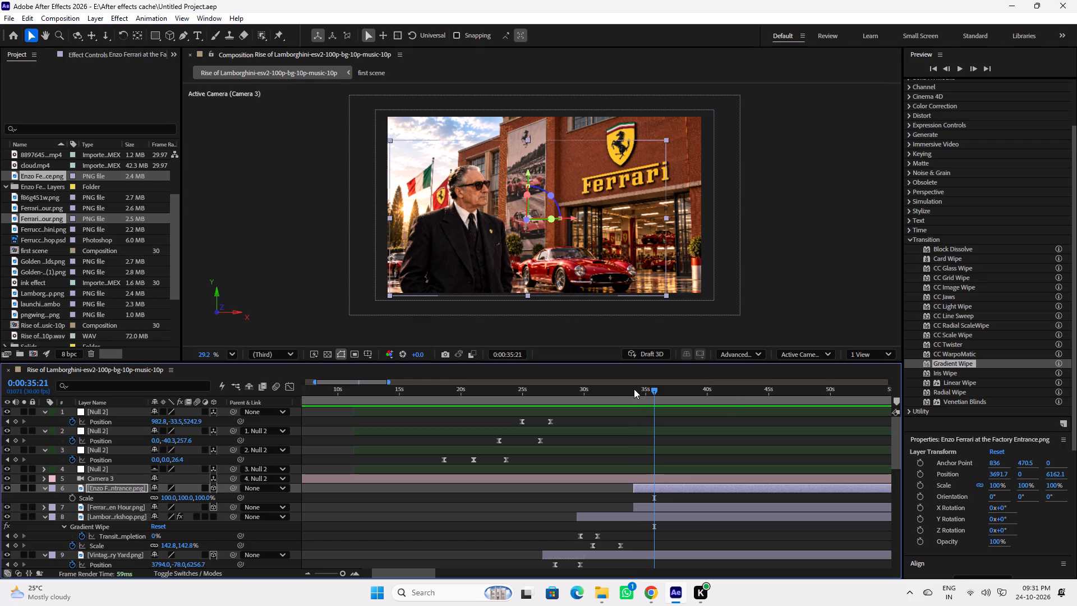
Add a Position keyframe to the Enzo Ferrari cutout at 0:00:34:00 and shift it to just past 0:00:36.
{"action": "left_click", "coordinate": [634, 390]}
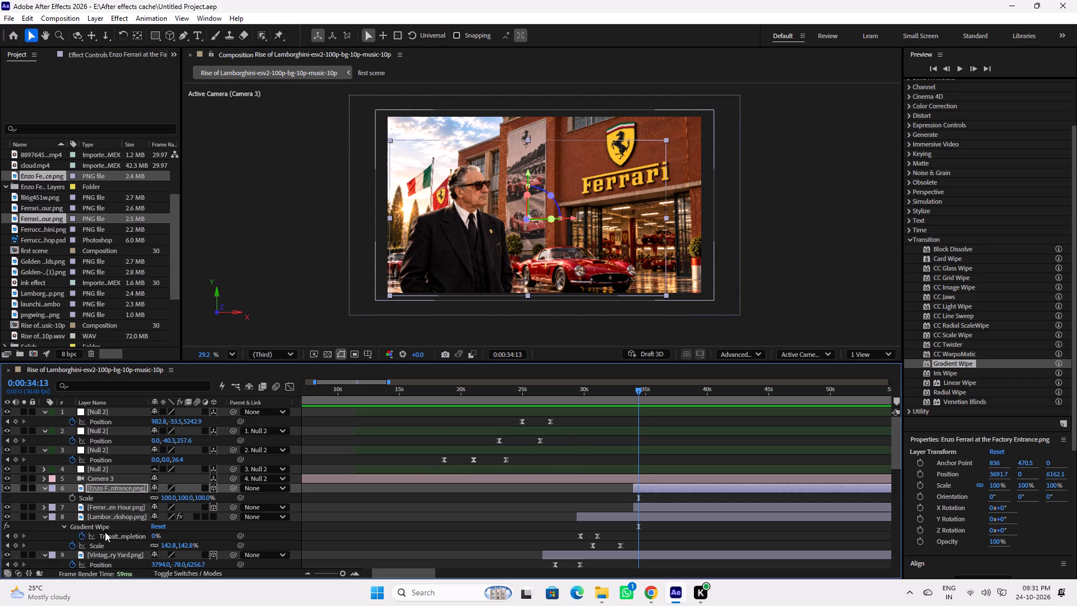
{"action": "left_click", "coordinate": [108, 489]}
{"action": "key", "text": "p"}
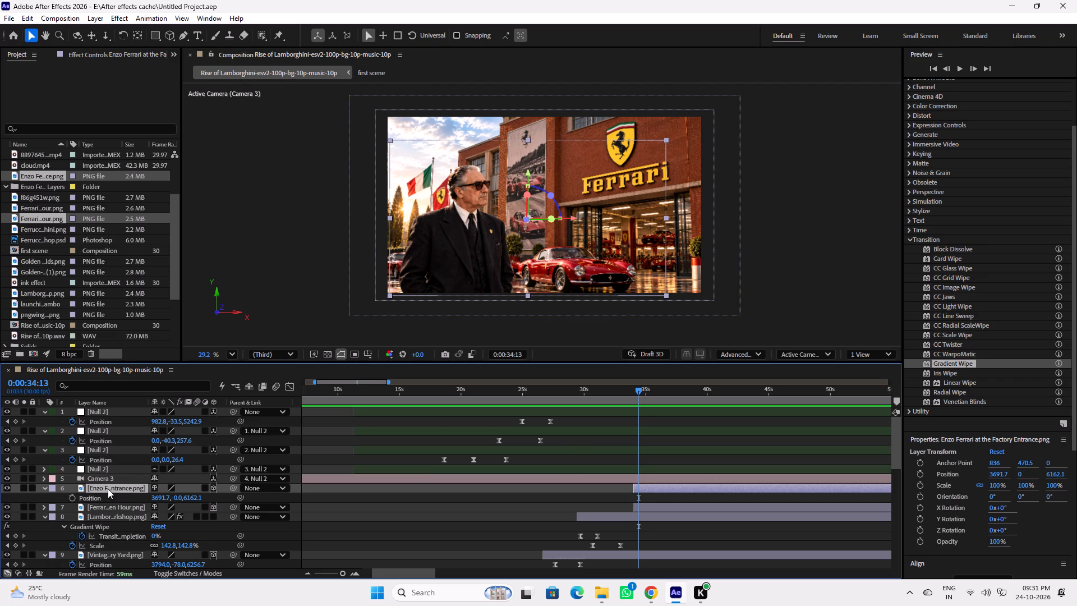
{"action": "left_click_drag", "start_coordinate": [640, 394], "coordinate": [634, 395]}
{"action": "left_click", "coordinate": [71, 501]}
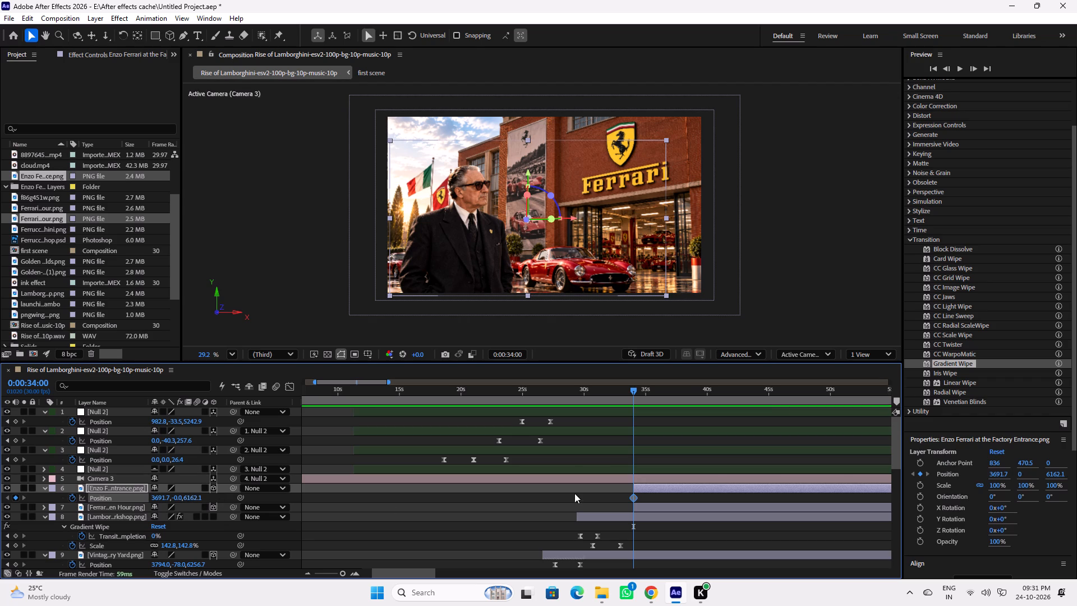
{"action": "left_click_drag", "start_coordinate": [638, 497], "coordinate": [645, 497]}
{"action": "left_click_drag", "start_coordinate": [633, 499], "coordinate": [662, 499]}
At 0:00:34:00, keyframe the Enzo Ferrari cutout's Z position at about 4193 so it starts out of frame.
{"action": "left_click_drag", "start_coordinate": [193, 497], "coordinate": [209, 498]}
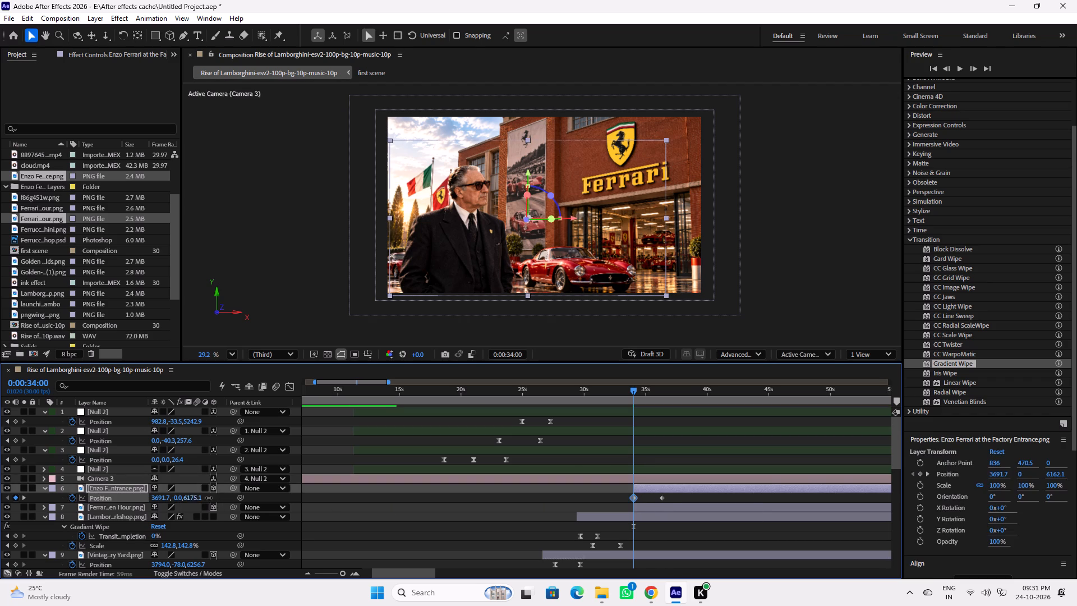
{"action": "left_click_drag", "start_coordinate": [209, 498], "coordinate": [0, 522]}
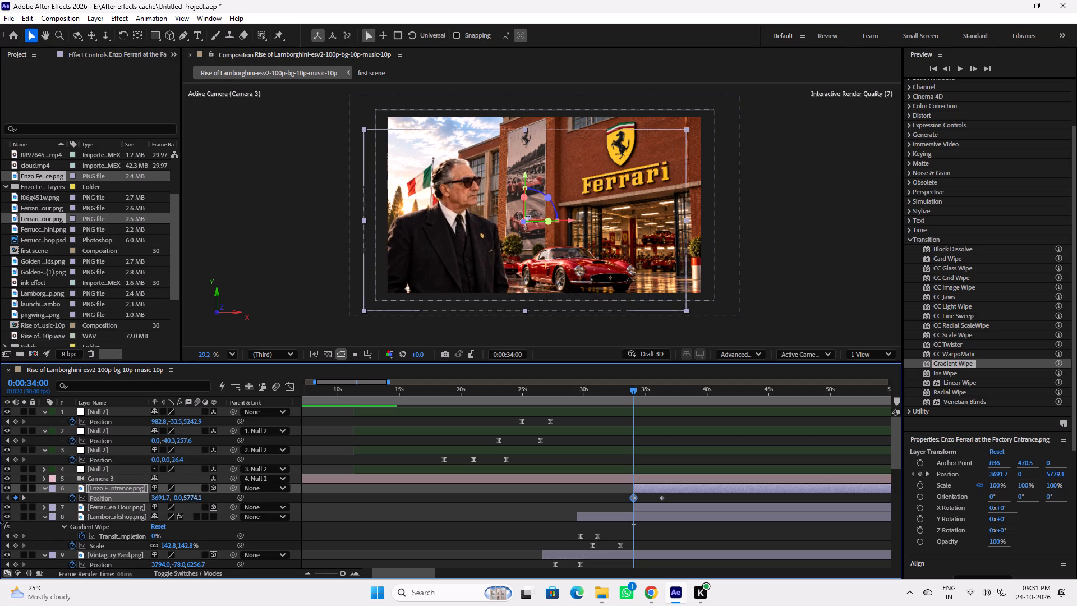
{"action": "left_click_drag", "start_coordinate": [0, 522], "coordinate": [0, 527]}
{"action": "left_click_drag", "start_coordinate": [196, 497], "coordinate": [42, 499]}
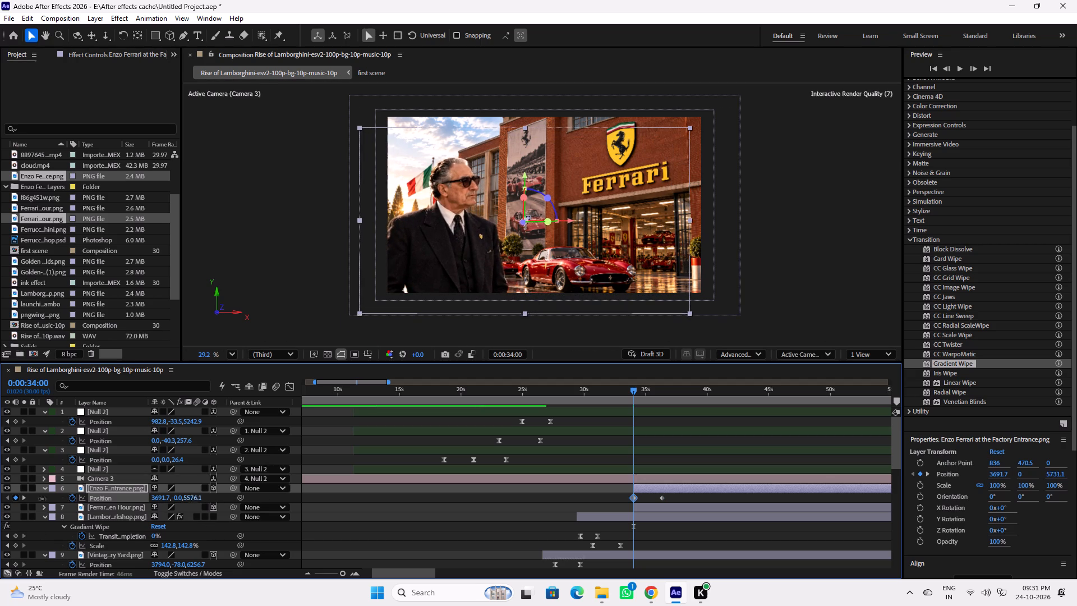
{"action": "left_click_drag", "start_coordinate": [42, 499], "coordinate": [0, 499]}
{"action": "left_click_drag", "start_coordinate": [195, 496], "coordinate": [0, 490]}
{"action": "left_click_drag", "start_coordinate": [196, 500], "coordinate": [0, 497]}
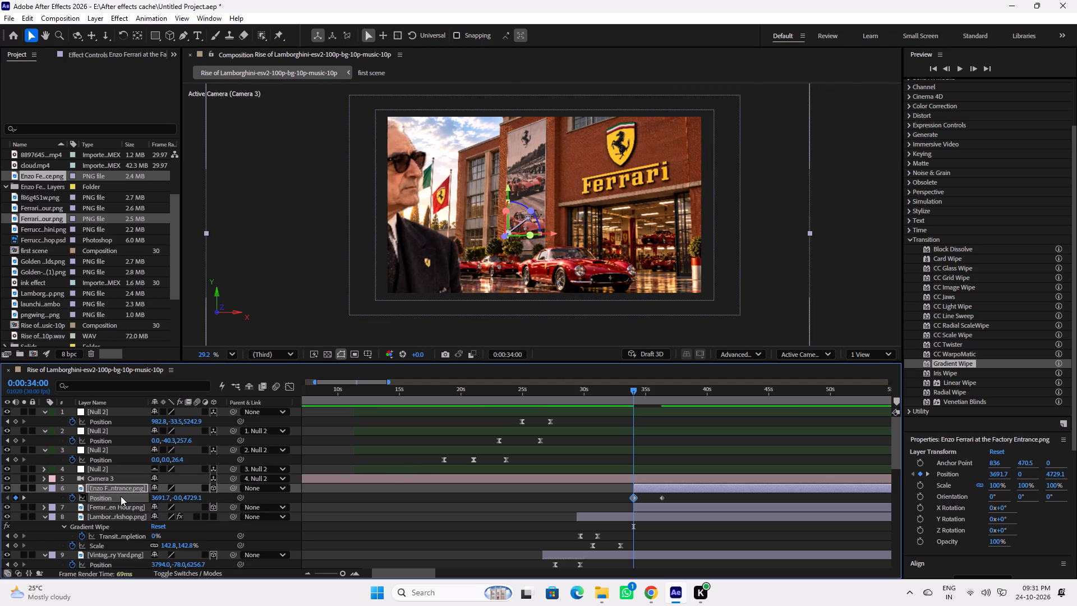
{"action": "left_click_drag", "start_coordinate": [196, 497], "coordinate": [0, 489]}
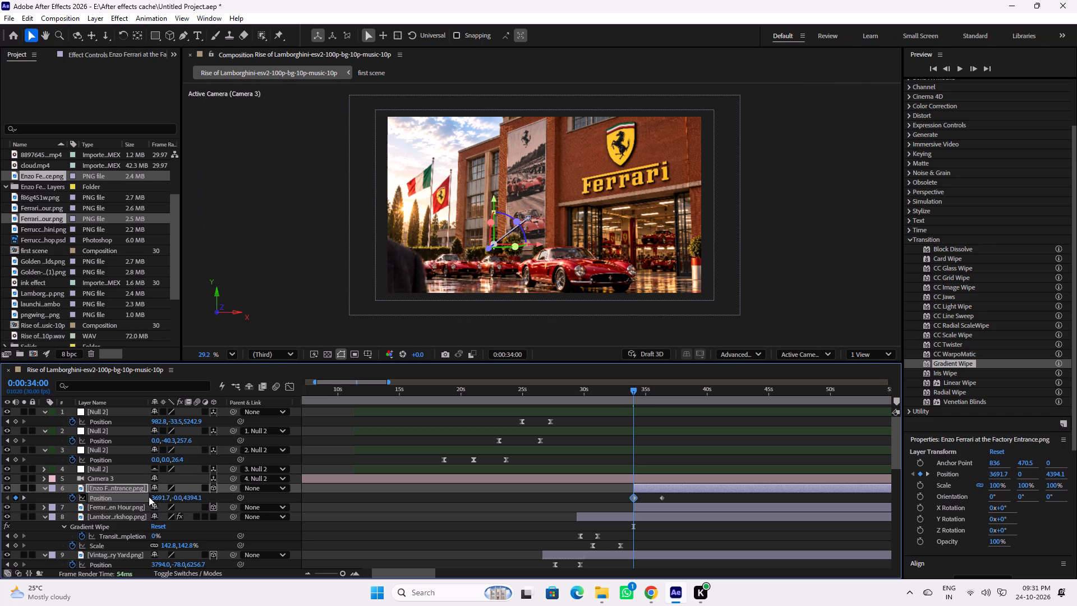
{"action": "left_click_drag", "start_coordinate": [196, 495], "coordinate": [85, 495]}
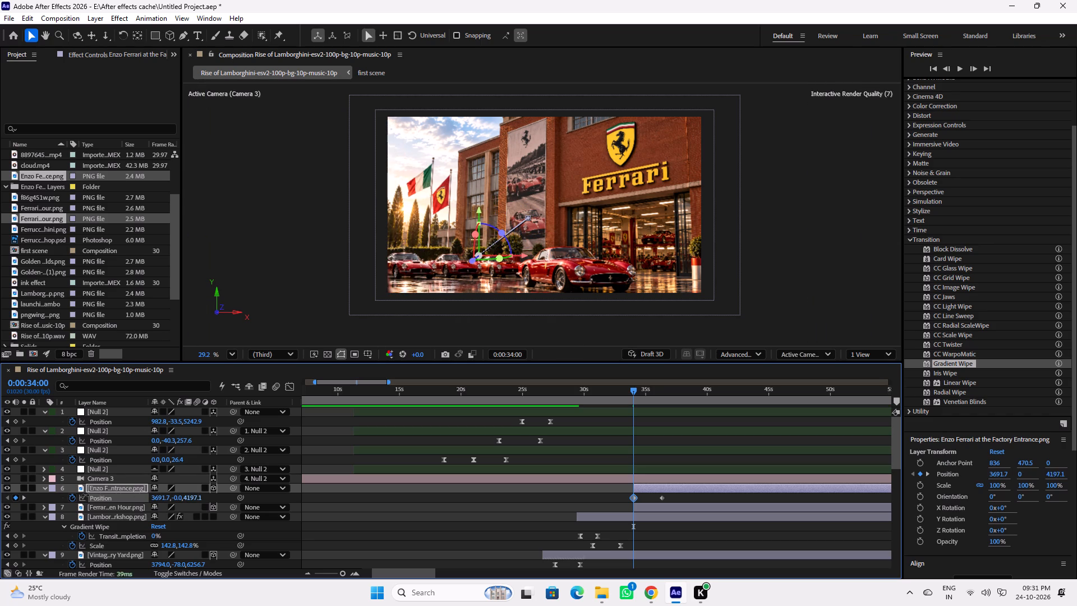
{"action": "left_click_drag", "start_coordinate": [85, 495], "coordinate": [83, 495]}
Preview the Enzo Ferrari cutout's entrance animation from 0:00:34:00.
{"action": "key", "text": "space"}
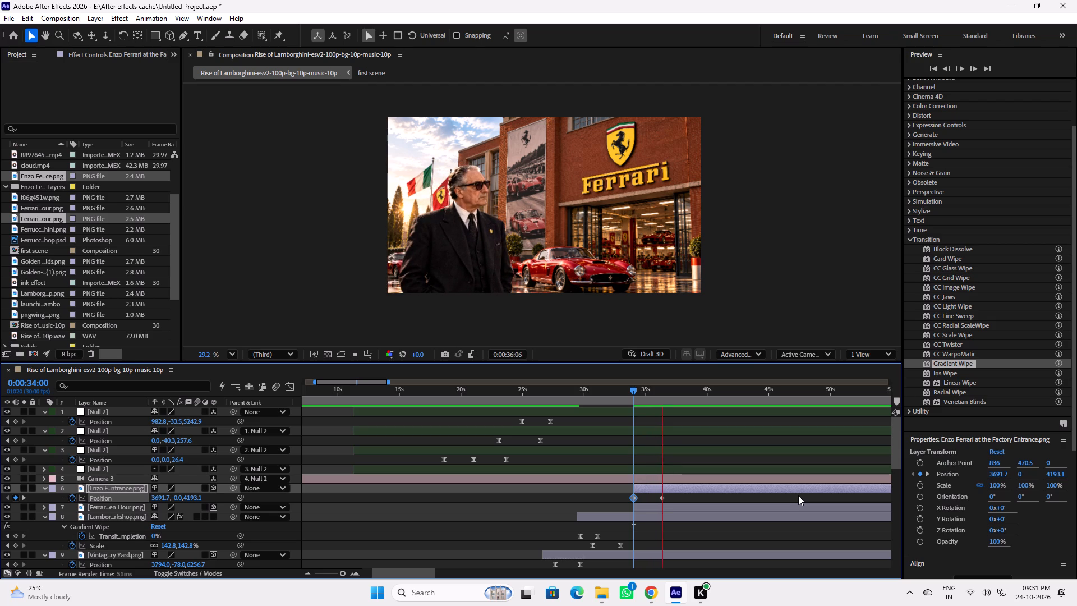
{"action": "key", "text": "space"}
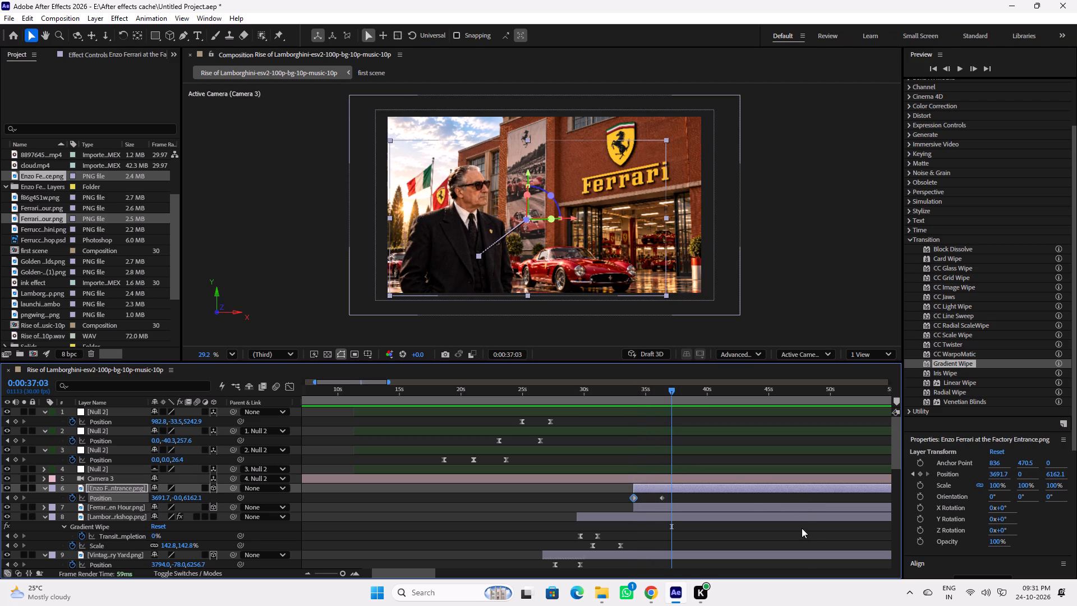
Apply Easy Ease to both Position keyframes of the Enzo Ferrari cutout.
{"action": "left_click_drag", "start_coordinate": [675, 495], "coordinate": [643, 497]}
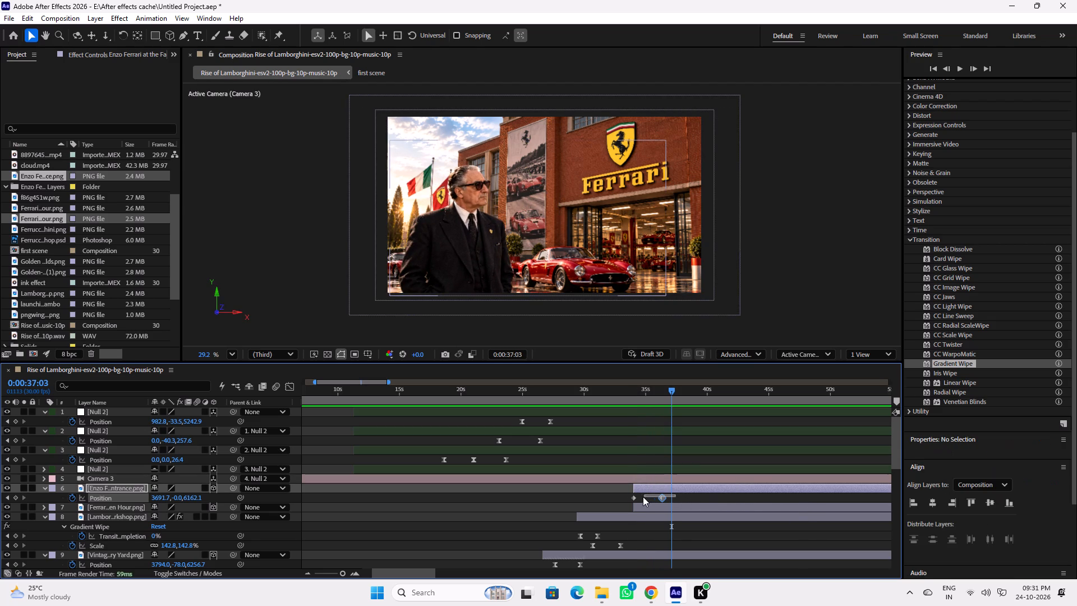
{"action": "left_click_drag", "start_coordinate": [643, 497], "coordinate": [623, 503]}
{"action": "key", "text": "F9"}
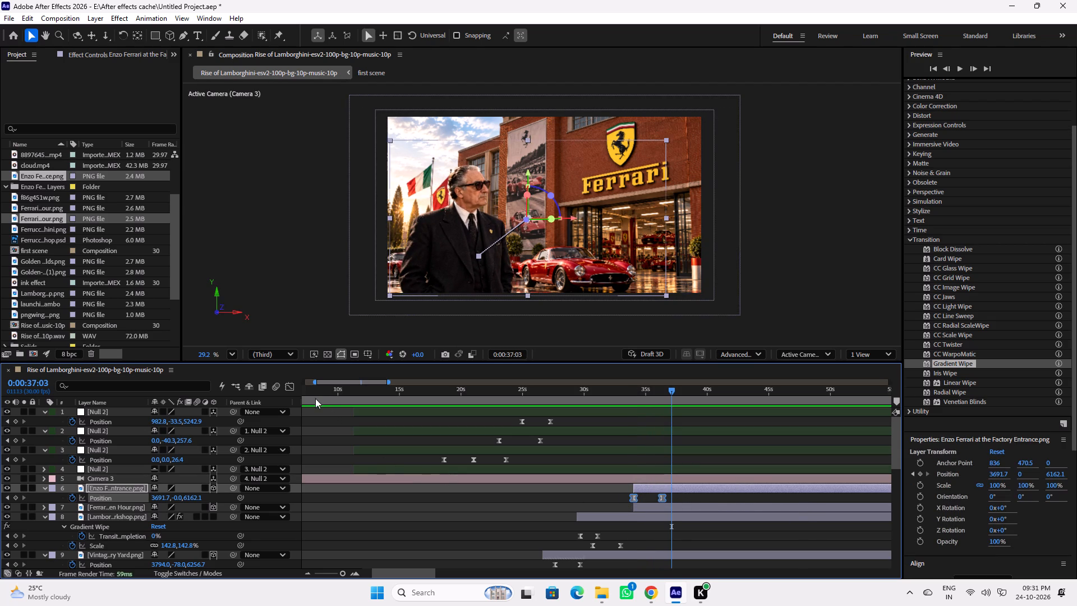
Shape the Enzo Ferrari cutout's Position speed curve, raising the last keyframe's incoming influence to about 77% for a softer stop.
{"action": "left_click", "coordinate": [287, 384]}
{"action": "left_click_drag", "start_coordinate": [698, 529], "coordinate": [690, 531]}
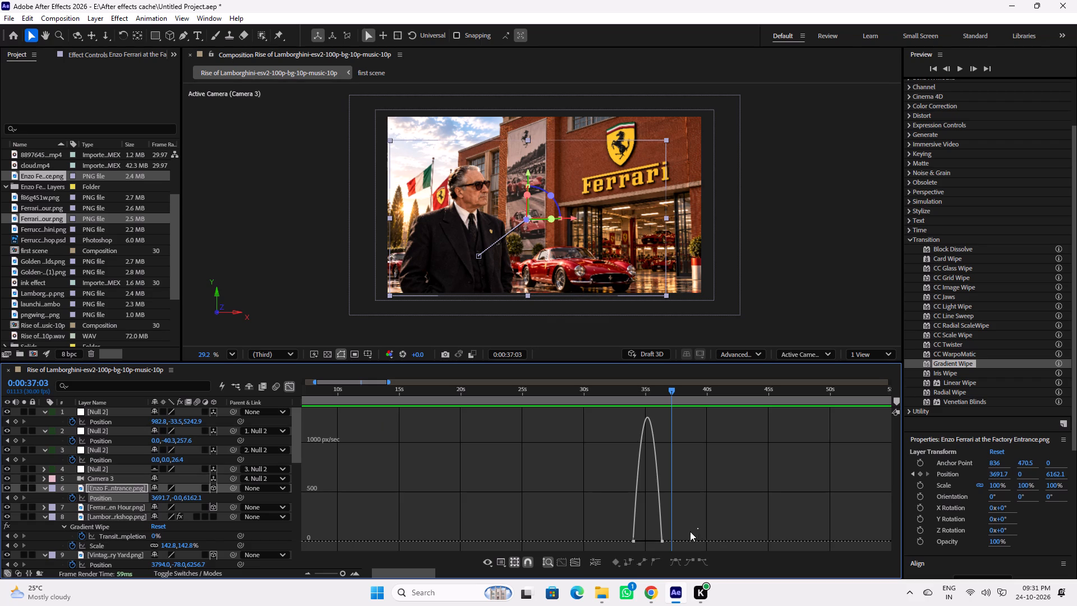
{"action": "left_click_drag", "start_coordinate": [690, 531], "coordinate": [647, 547]}
{"action": "left_click_drag", "start_coordinate": [655, 541], "coordinate": [653, 541]}
{"action": "left_click_drag", "start_coordinate": [653, 541], "coordinate": [651, 541]}
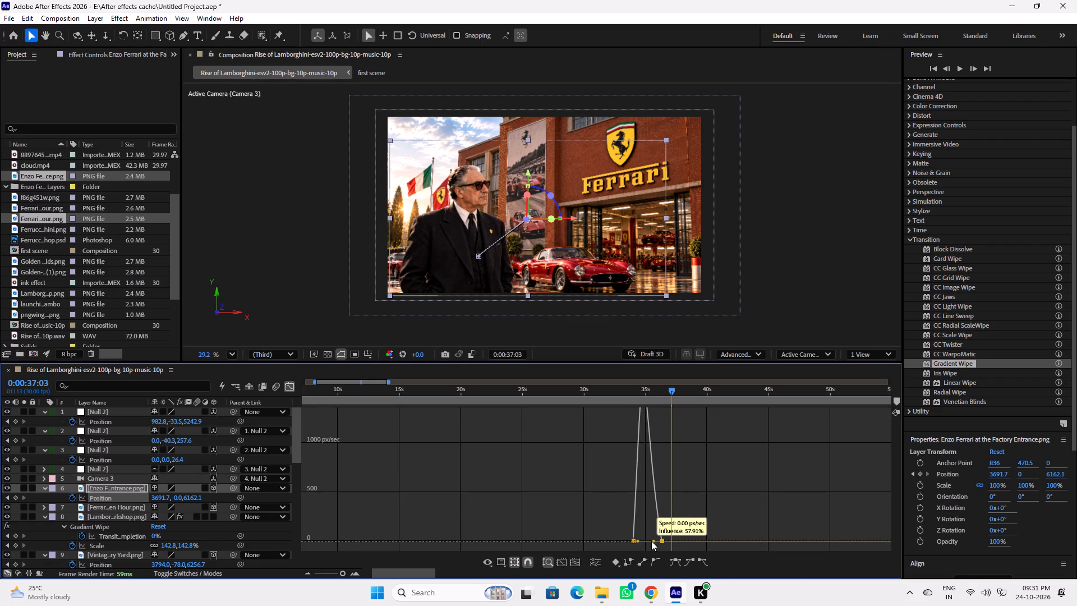
{"action": "left_click_drag", "start_coordinate": [651, 541], "coordinate": [648, 541]}
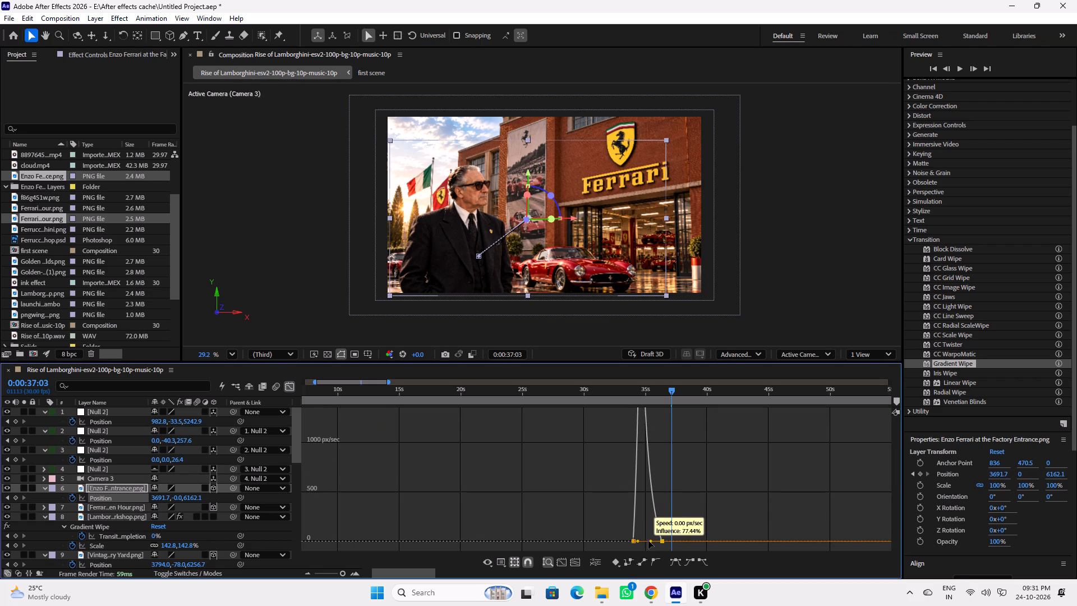
Preview the Enzo Ferrari cutout's reshaped entrance from 0:00:33:25 and return to the layer-bar view.
{"action": "left_click", "coordinate": [631, 391]}
{"action": "key", "text": "space"}
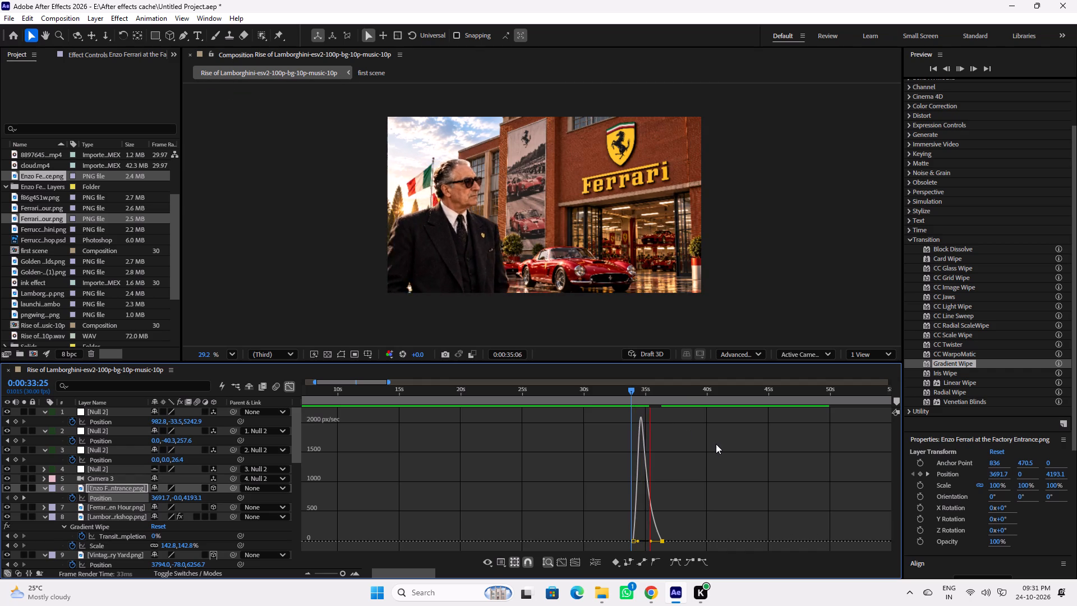
{"action": "key", "text": "space"}
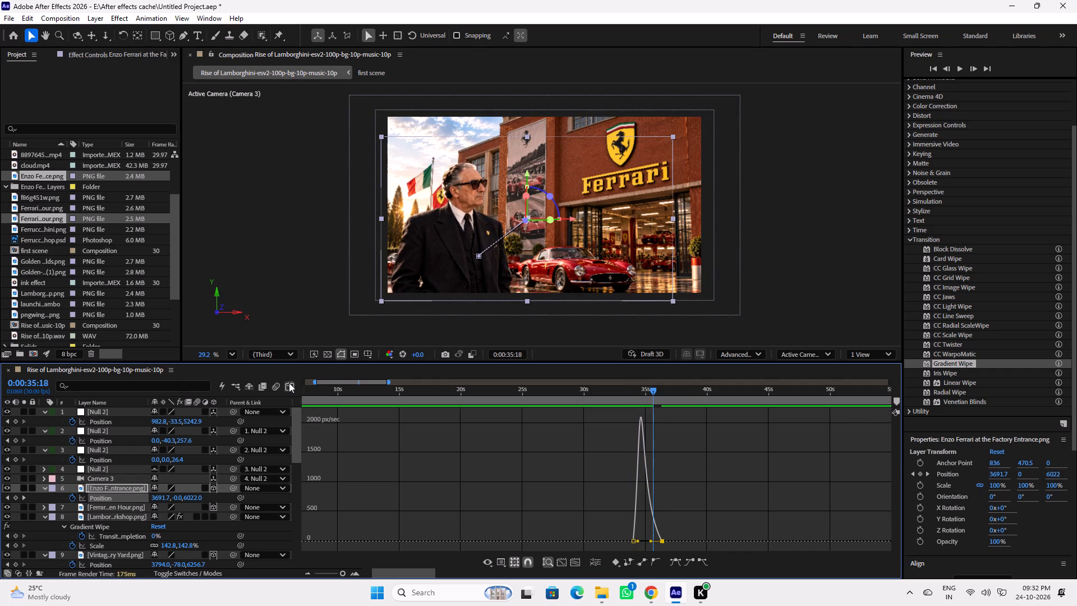
{"action": "left_click", "coordinate": [289, 383]}
Shift the Ferrari Headquarters layer to start at about 0:00:36:10, aligned with the Enzo Ferrari cutout's second Position keyframe.
{"action": "left_click", "coordinate": [685, 506]}
{"action": "left_click_drag", "start_coordinate": [666, 507], "coordinate": [674, 507]}
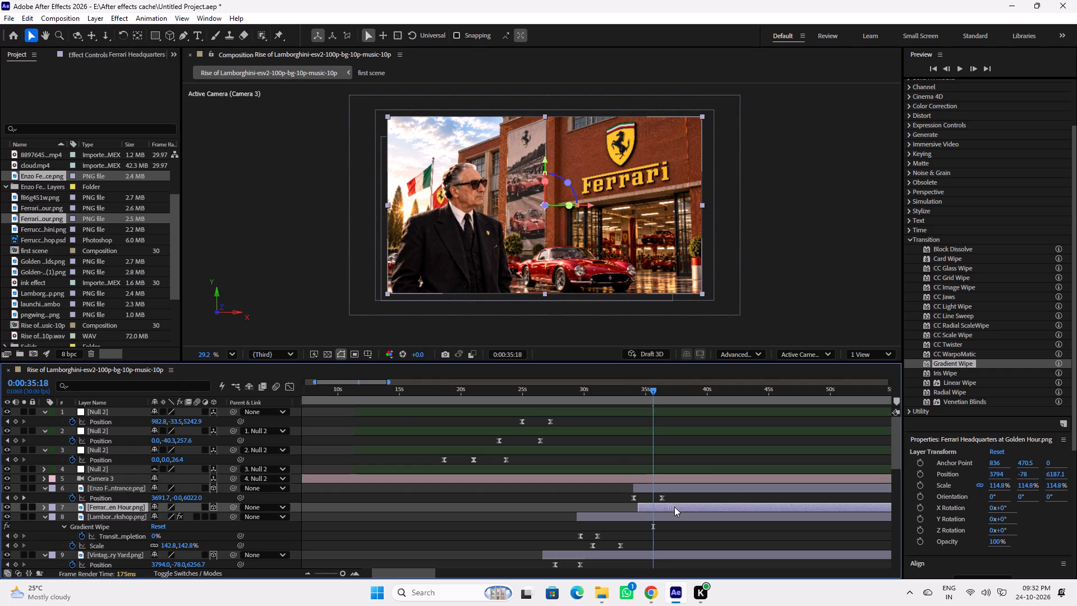
{"action": "left_click_drag", "start_coordinate": [674, 507], "coordinate": [693, 508]}
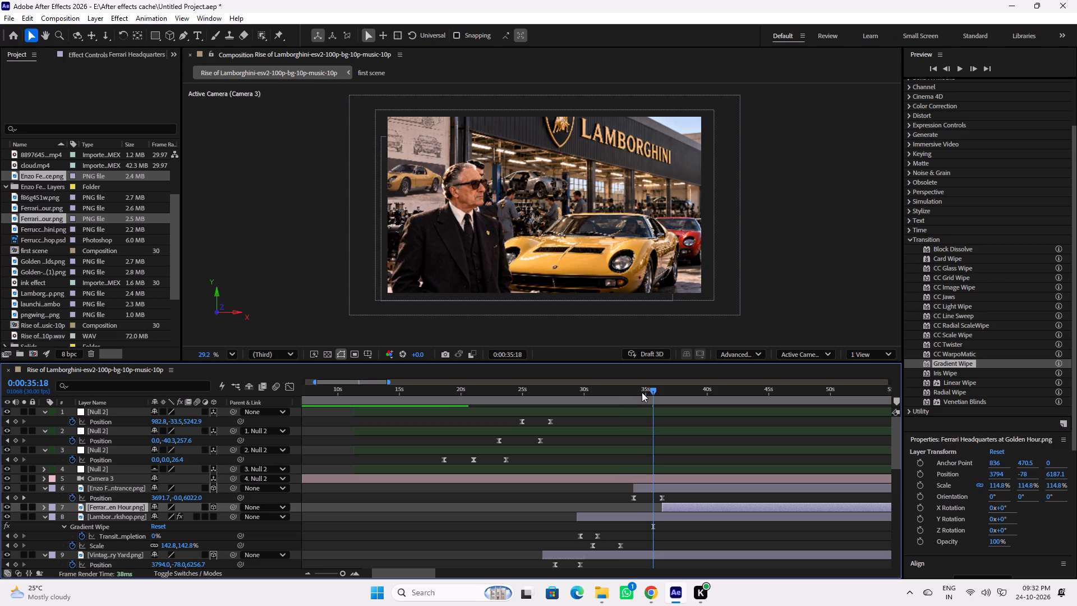
Preview the change from the Lamborghini workshop to the Ferrari scene from 0:00:33:17, stopping at 0:00:38:20.
{"action": "left_click_drag", "start_coordinate": [642, 392], "coordinate": [628, 390]}
{"action": "key", "text": "space"}
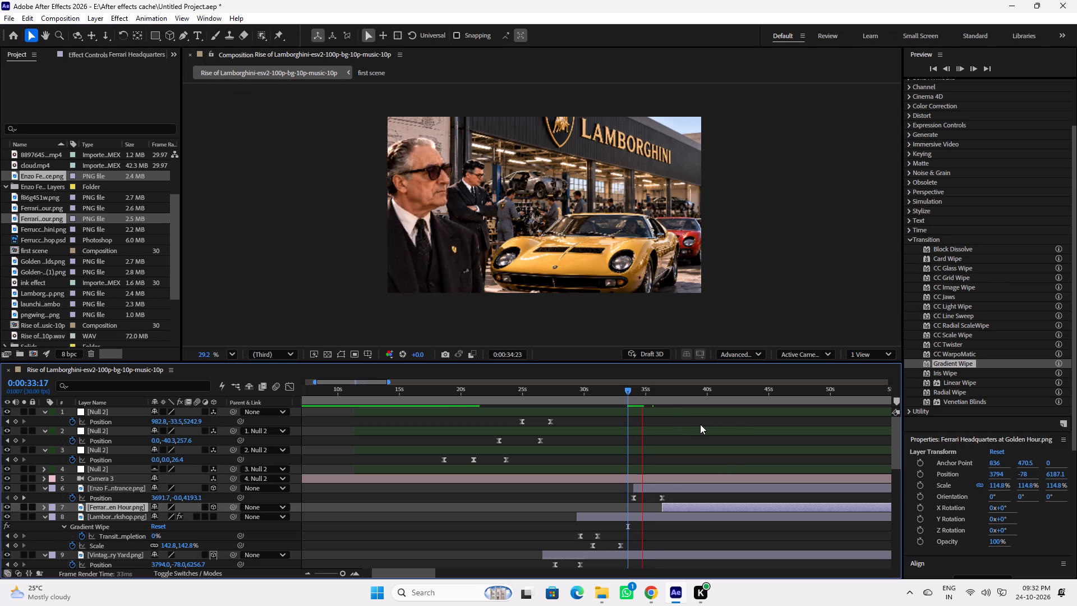
{"action": "key", "text": "space"}
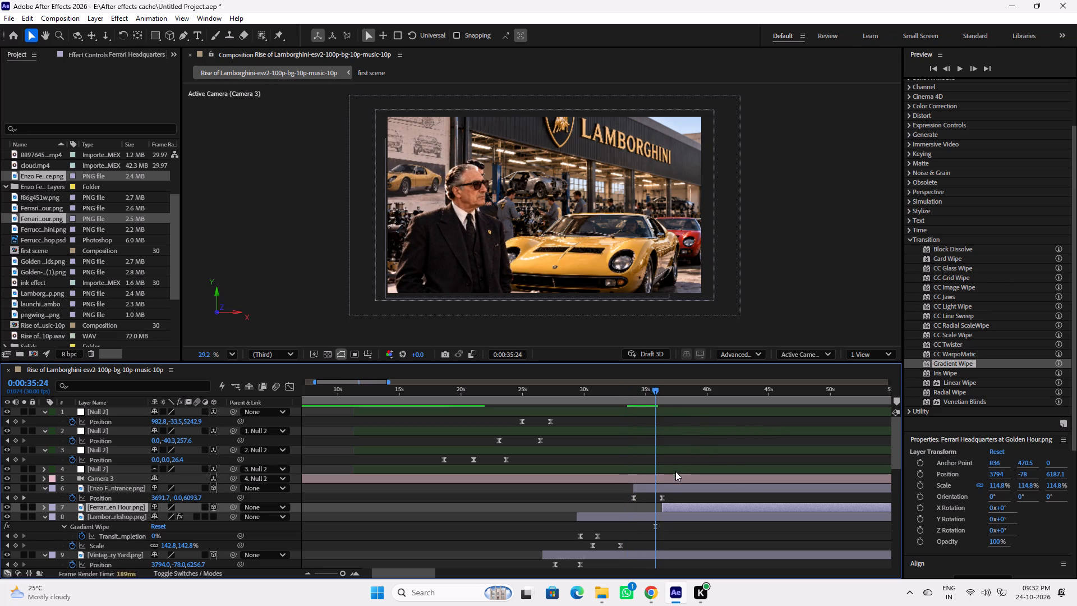
{"action": "key", "text": "space"}
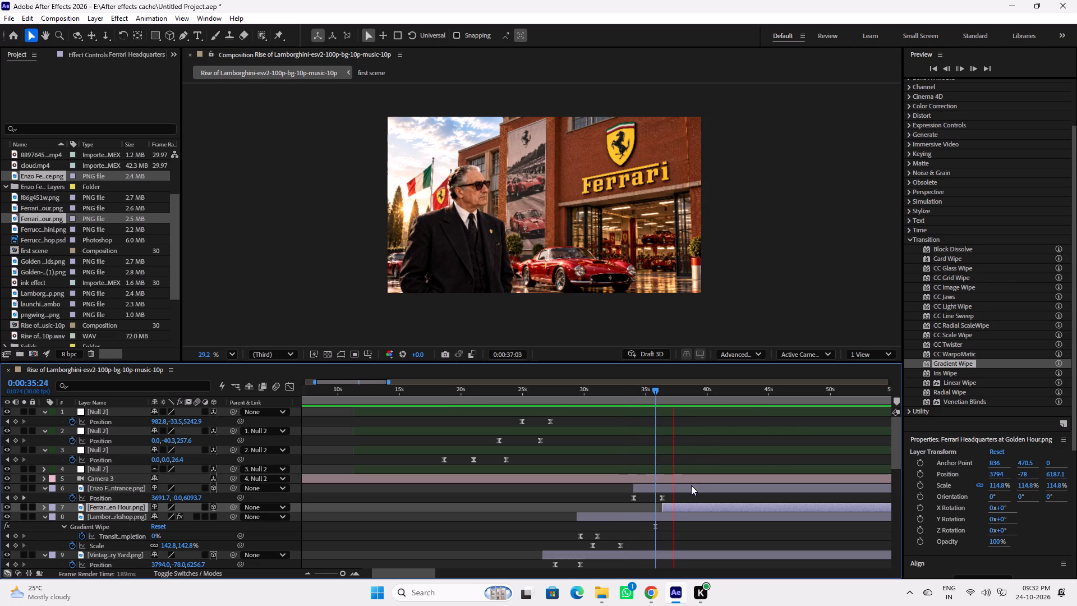
{"action": "key", "text": "space"}
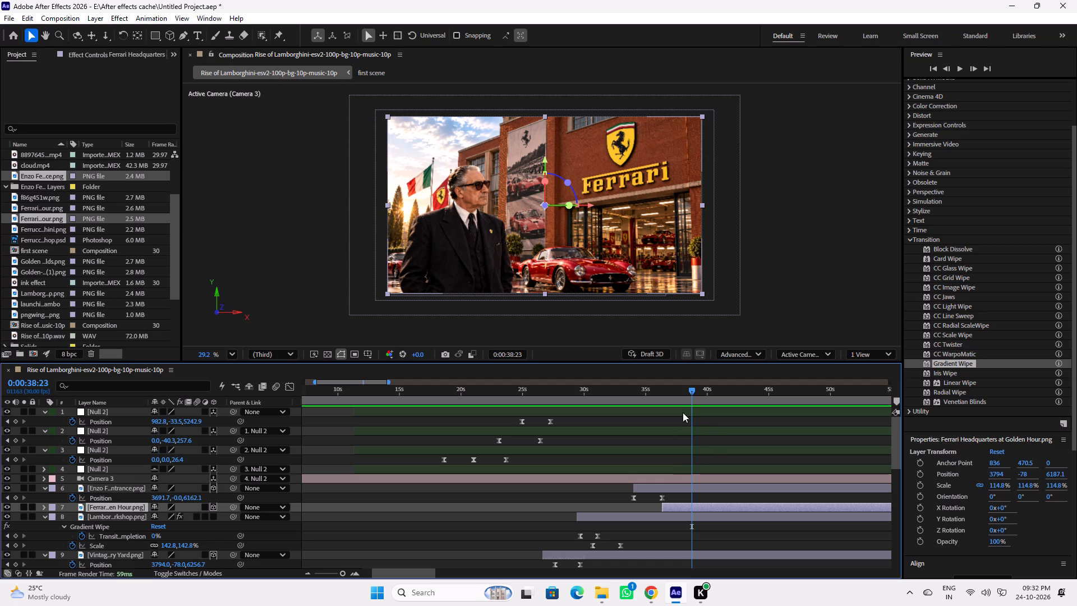
{"action": "left_click_drag", "start_coordinate": [683, 391], "coordinate": [679, 391]}
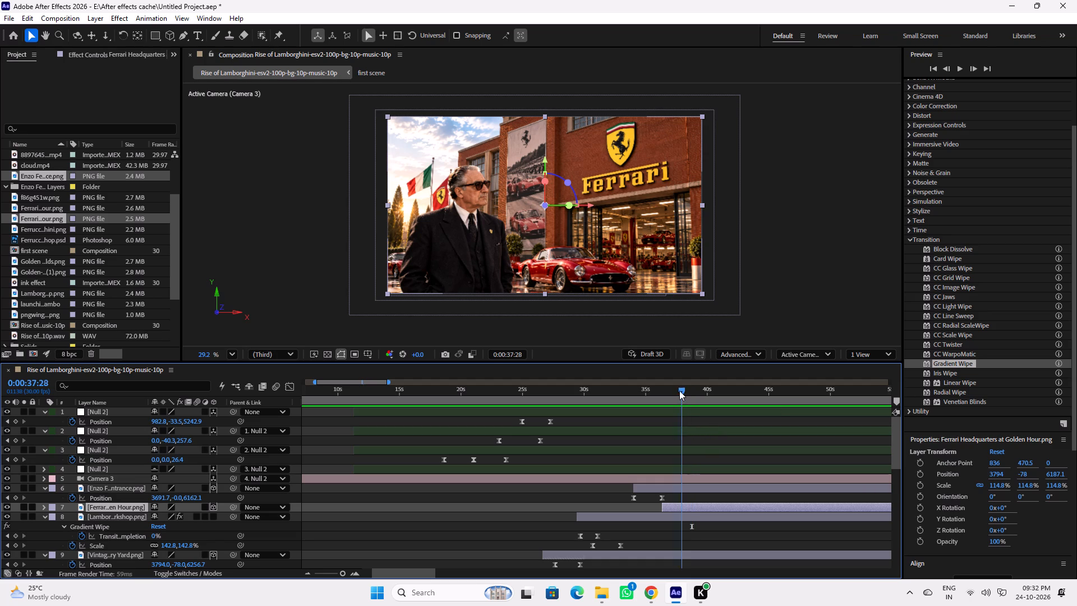
{"action": "left_click_drag", "start_coordinate": [679, 391], "coordinate": [674, 391]}
{"action": "key", "text": "space"}
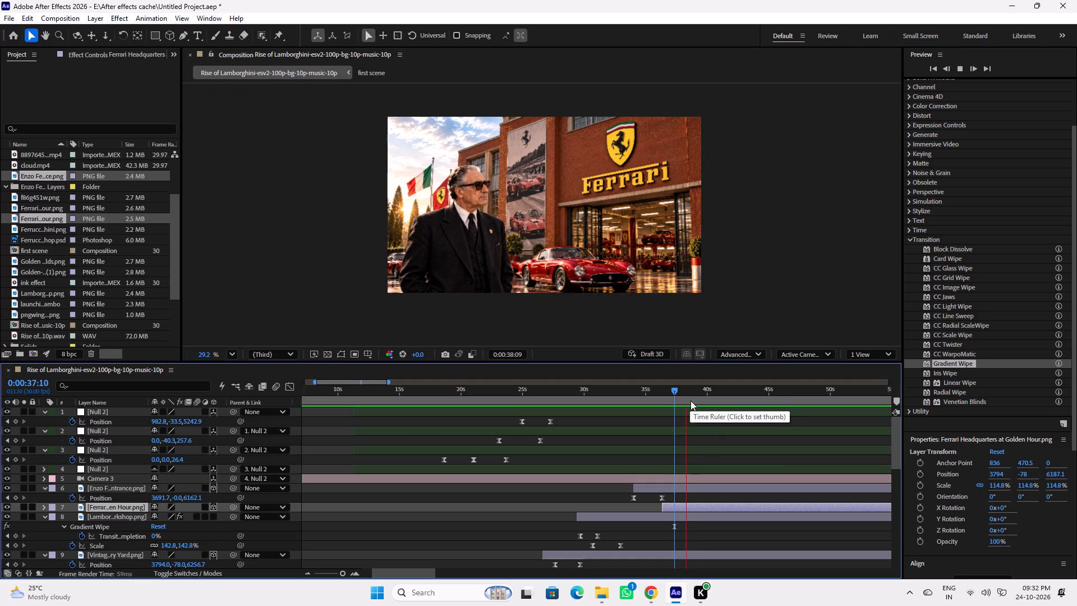
{"action": "key", "text": "space"}
Reveal the Rise of Lamborghini audio layer's waveform and examine it closely around 0:00:38:20.
{"action": "scroll", "coordinate": [706, 461], "scroll_direction": "down", "scroll_amount": 19}
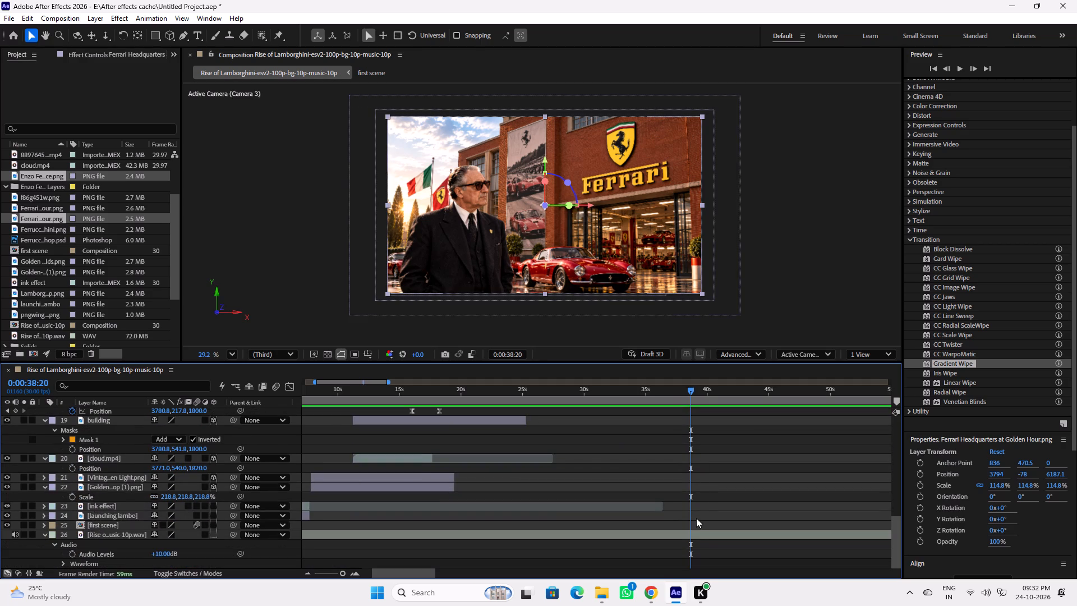
{"action": "left_click", "coordinate": [697, 537]}
{"action": "type", "text": "ll"}
{"action": "scroll", "coordinate": [697, 537], "scroll_direction": "down", "scroll_amount": 13}
{"action": "scroll", "coordinate": [697, 537], "scroll_direction": "up", "scroll_amount": 5}
{"action": "scroll", "coordinate": [697, 532], "scroll_direction": "down", "scroll_amount": 13}
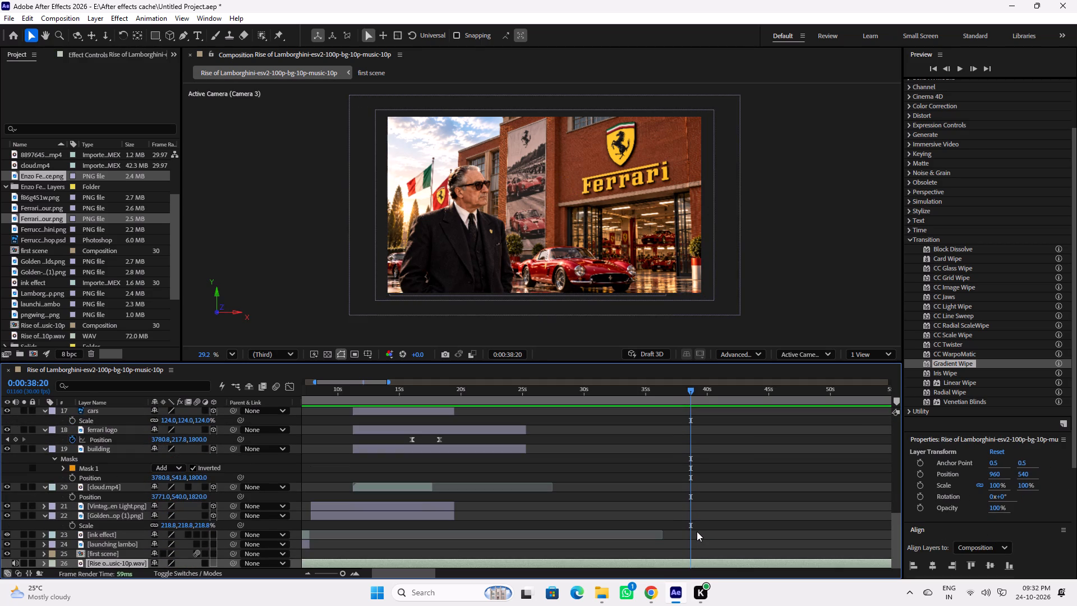
{"action": "scroll", "coordinate": [694, 532], "scroll_direction": "down", "scroll_amount": 3}
{"action": "left_click_drag", "start_coordinate": [894, 529], "coordinate": [895, 556]}
{"action": "key", "text": "l"}
{"action": "type", "text": "ll"}
{"action": "scroll", "coordinate": [862, 557], "scroll_direction": "down", "scroll_amount": 4}
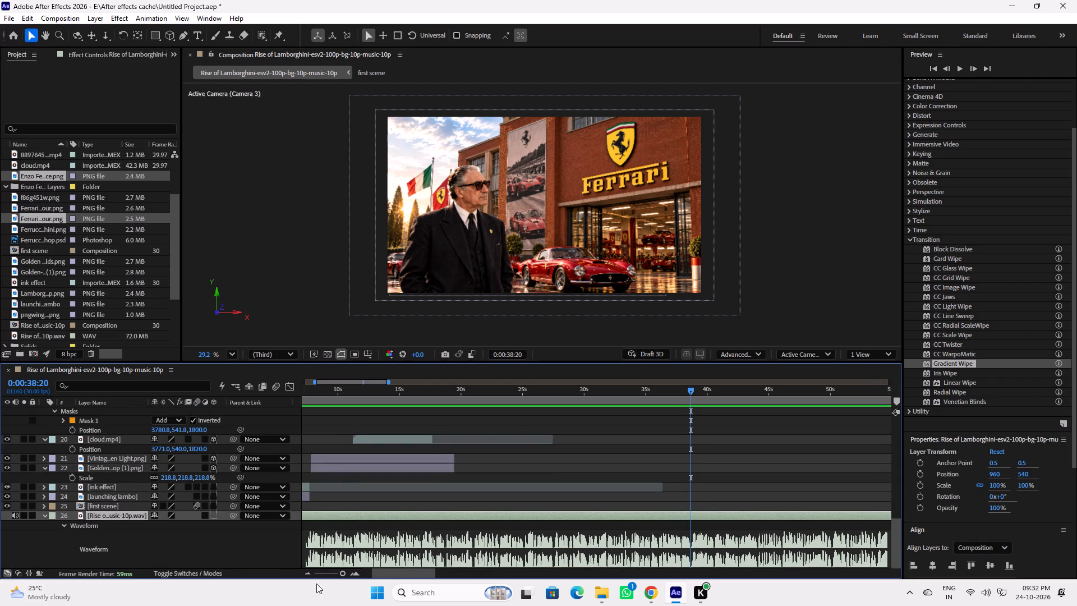
{"action": "left_click", "coordinate": [342, 571]}
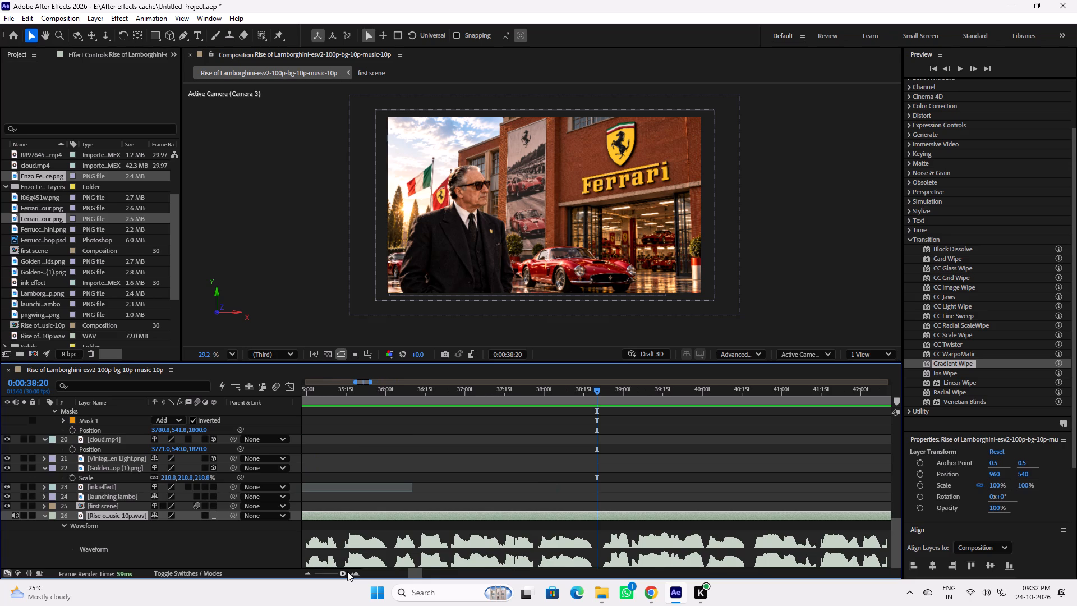
Split the Ferrari Headquarters layer at 0:00:38:20 and delete the part after the cut.
{"action": "scroll", "coordinate": [514, 439], "scroll_direction": "up", "scroll_amount": 1}
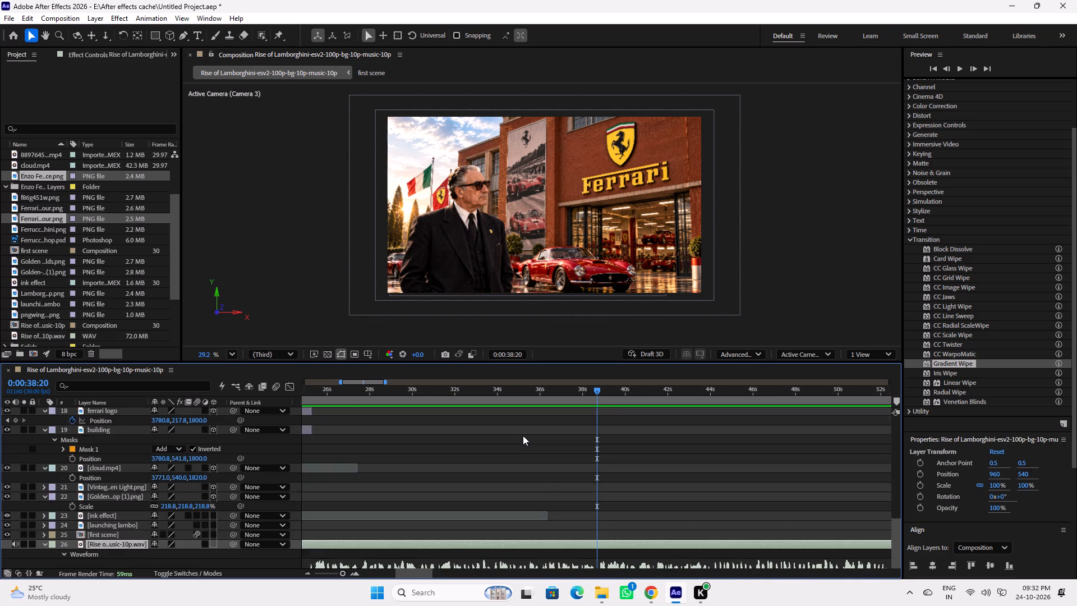
{"action": "scroll", "coordinate": [527, 437], "scroll_direction": "up", "scroll_amount": 4}
{"action": "scroll", "coordinate": [610, 433], "scroll_direction": "up", "scroll_amount": 12}
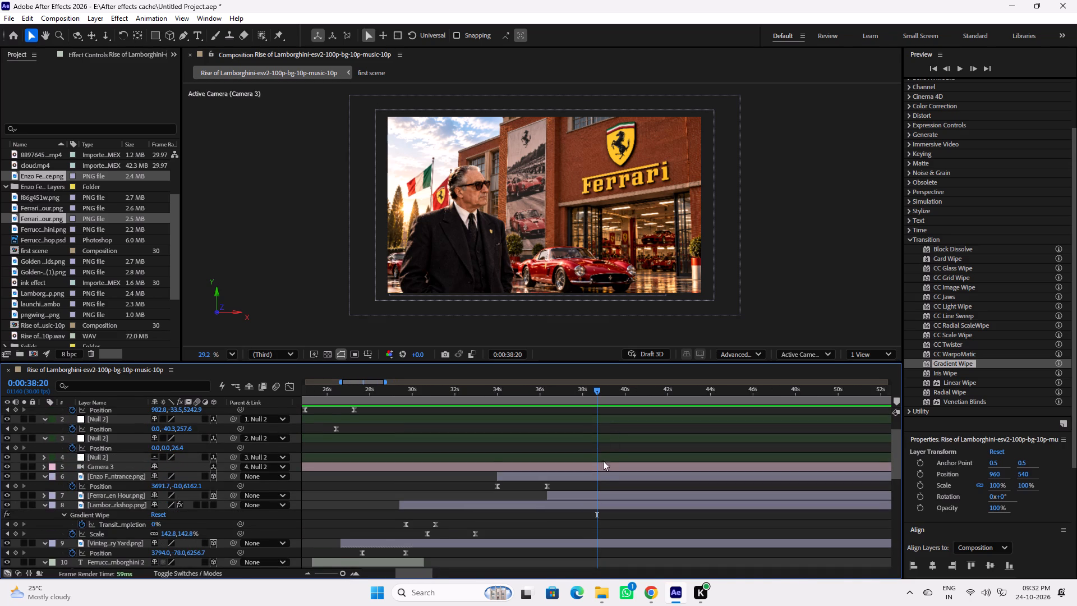
{"action": "left_click", "coordinate": [594, 506]}
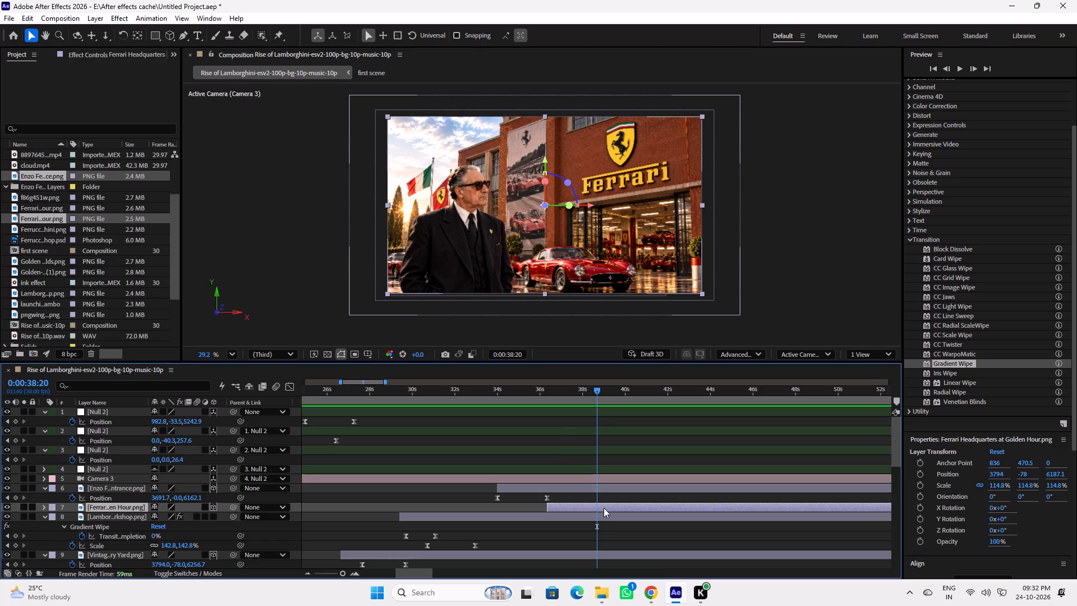
{"action": "key", "text": "ctrl+shift+d"}
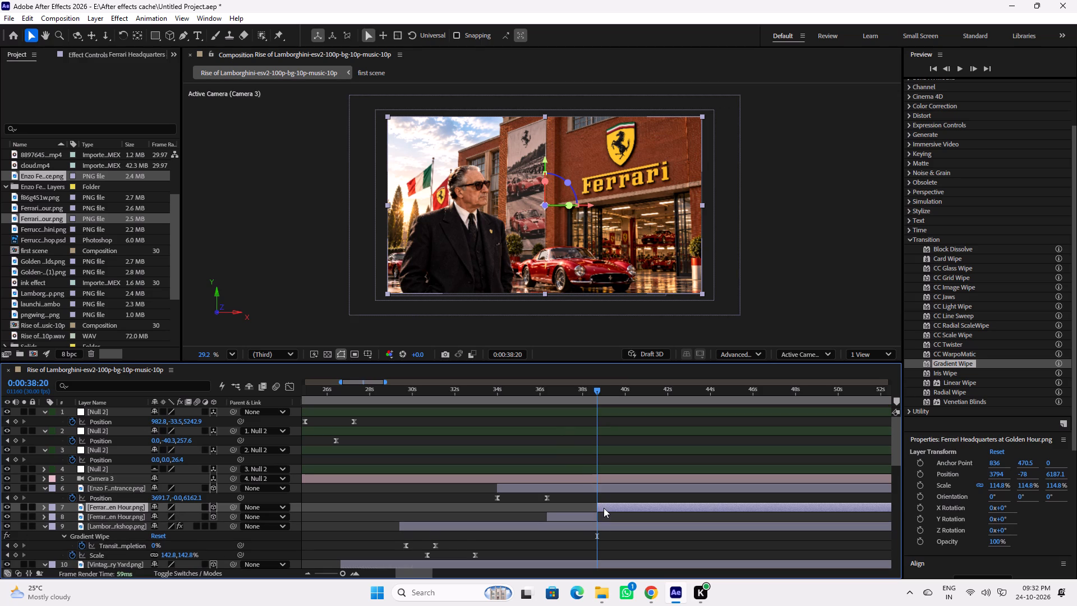
{"action": "key", "text": "Delete"}
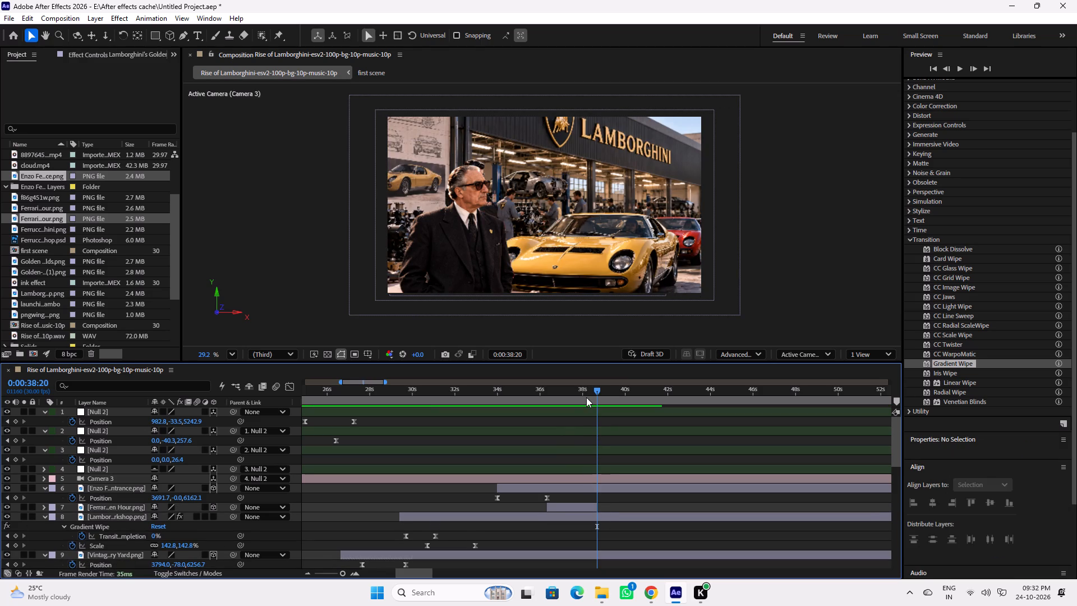
Apply the CC Image Wipe transition effect to the Ferrari Headquarters layer, with the playhead at its start, 0:00:36:10.
{"action": "left_click_drag", "start_coordinate": [578, 391], "coordinate": [553, 391]}
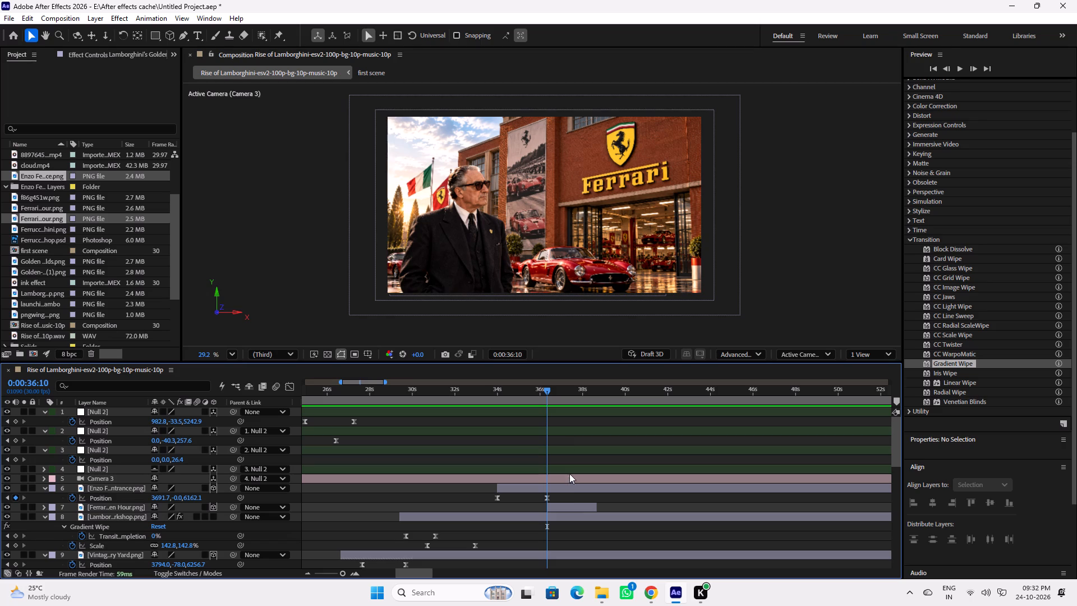
{"action": "left_click", "coordinate": [575, 506]}
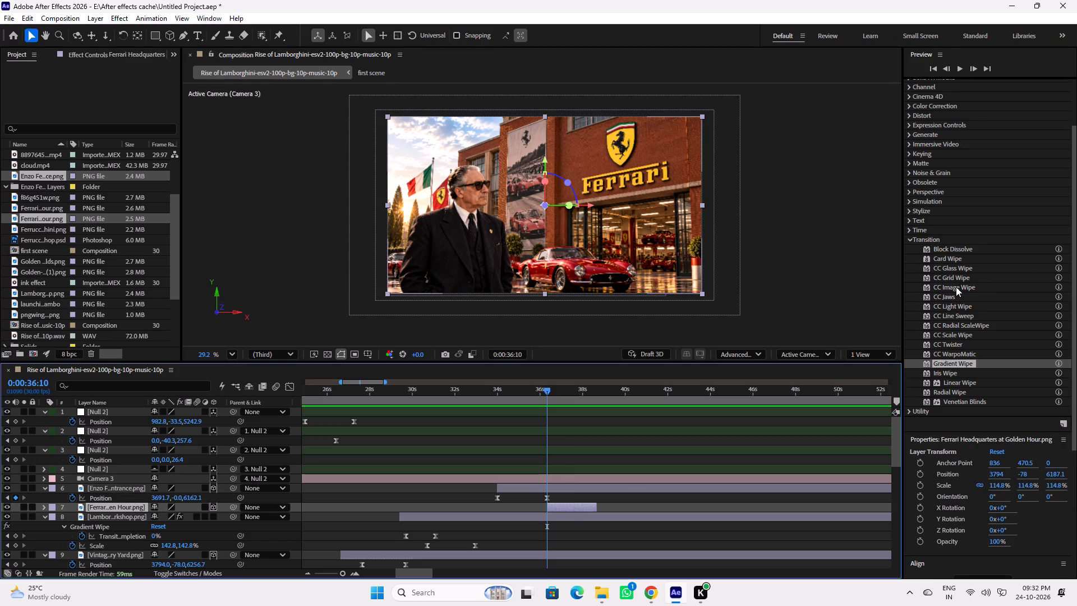
{"action": "left_click", "coordinate": [956, 287]}
{"action": "left_click_drag", "start_coordinate": [961, 287], "coordinate": [641, 475]}
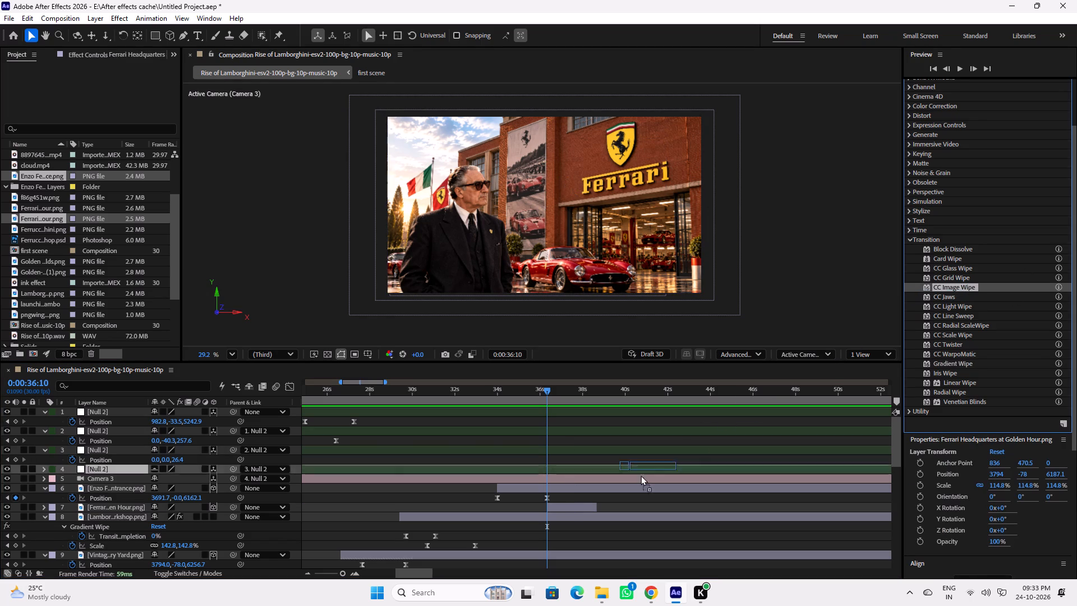
{"action": "left_click_drag", "start_coordinate": [641, 475], "coordinate": [576, 505]}
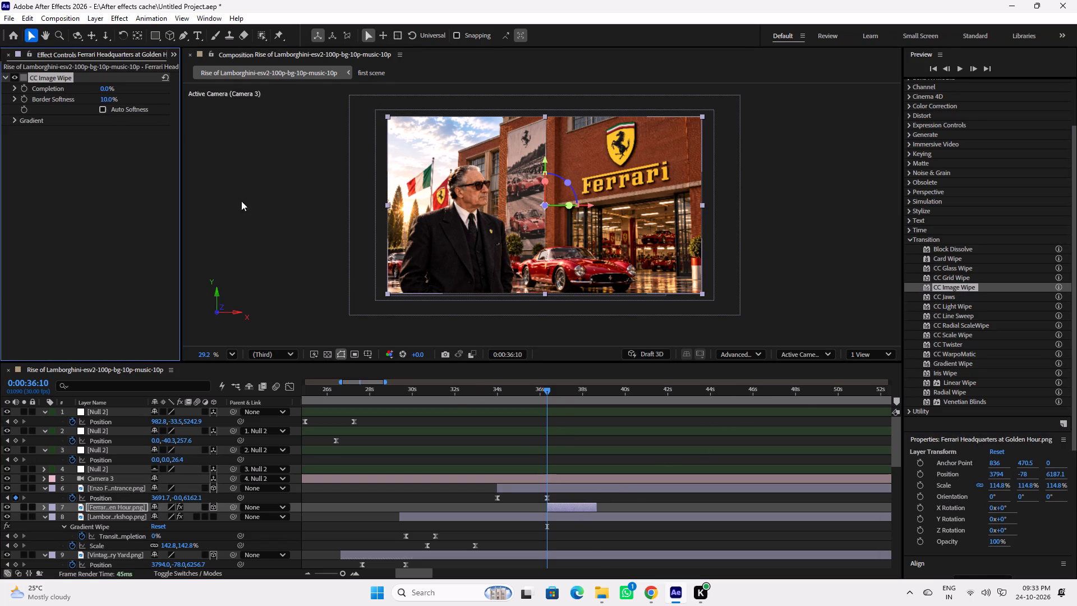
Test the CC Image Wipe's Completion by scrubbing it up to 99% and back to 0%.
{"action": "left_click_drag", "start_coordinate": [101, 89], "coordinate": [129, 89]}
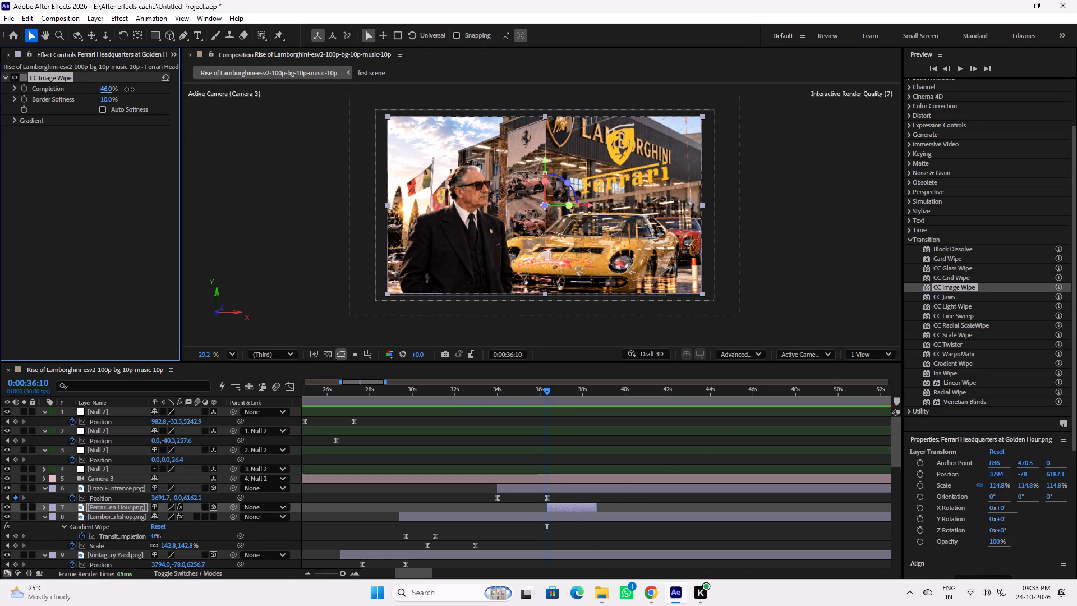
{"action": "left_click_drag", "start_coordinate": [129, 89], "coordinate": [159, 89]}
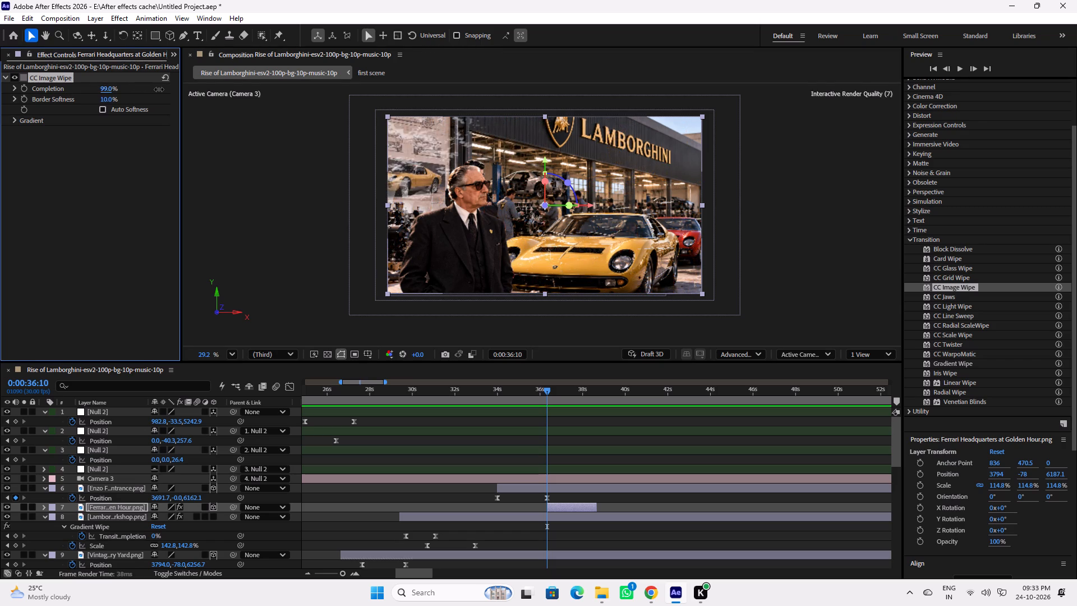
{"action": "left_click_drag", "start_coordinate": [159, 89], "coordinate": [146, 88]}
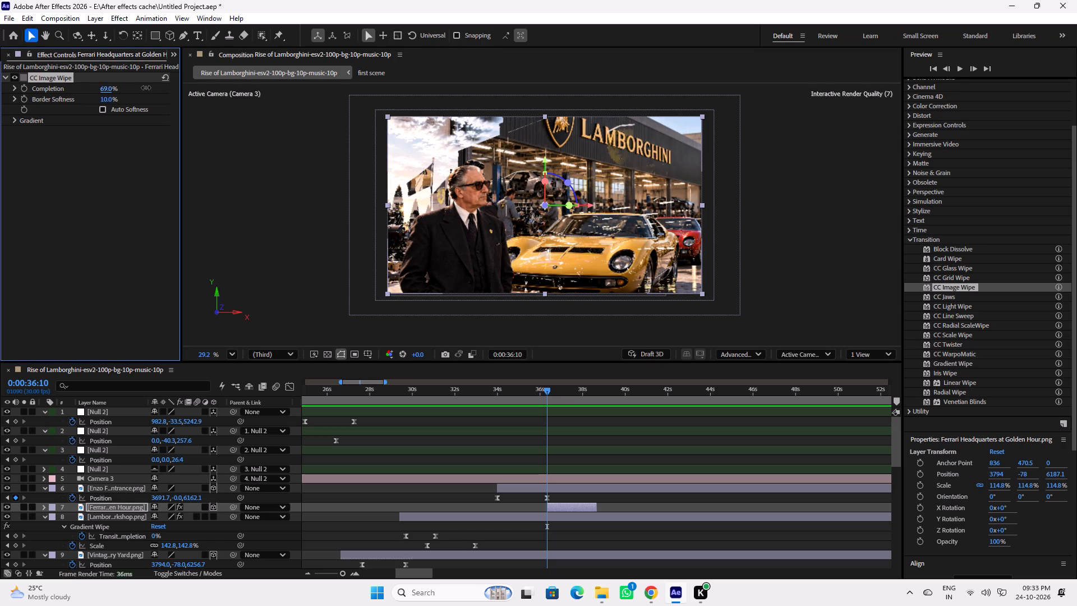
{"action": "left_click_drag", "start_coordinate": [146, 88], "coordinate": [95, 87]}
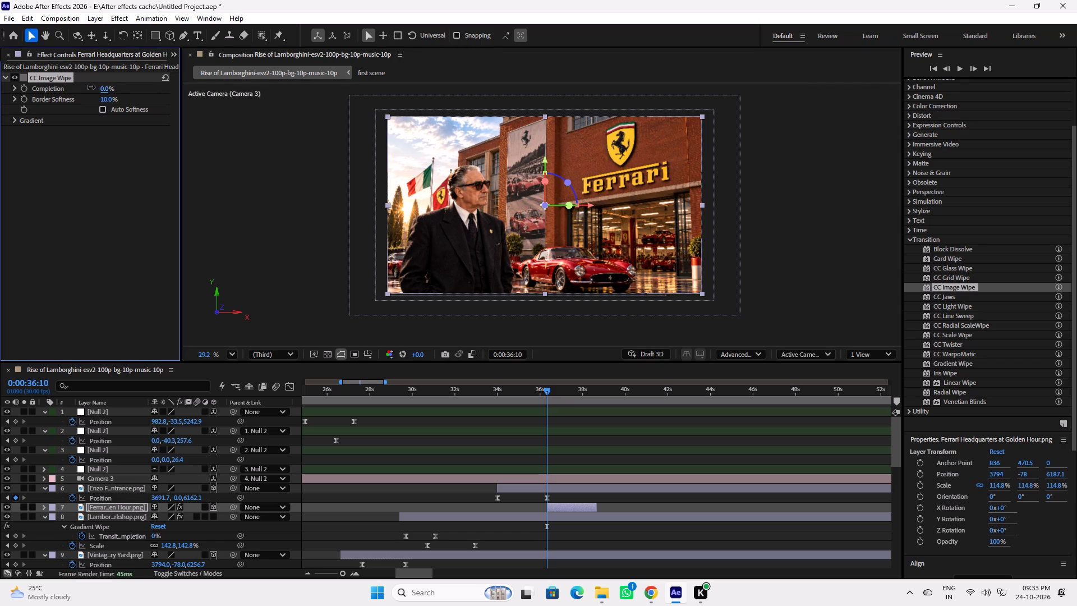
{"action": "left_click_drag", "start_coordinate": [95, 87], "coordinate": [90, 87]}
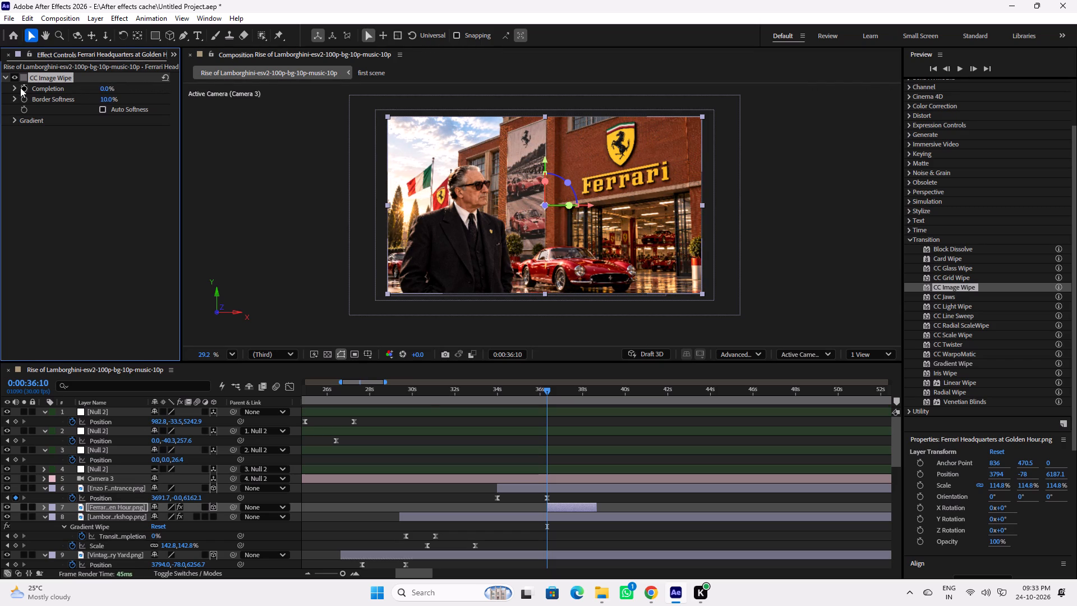
Keyframe the CC Image Wipe's Completion at 0% at 0:00:36:10 and reveal the layer's keyframes in the timeline.
{"action": "left_click", "coordinate": [20, 88]}
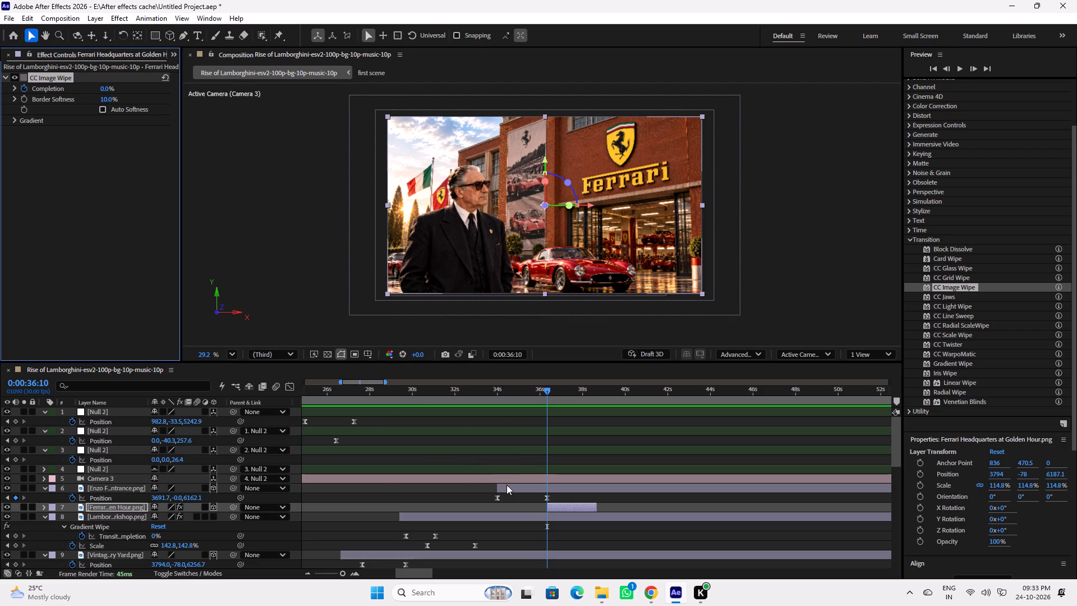
{"action": "key", "text": "u"}
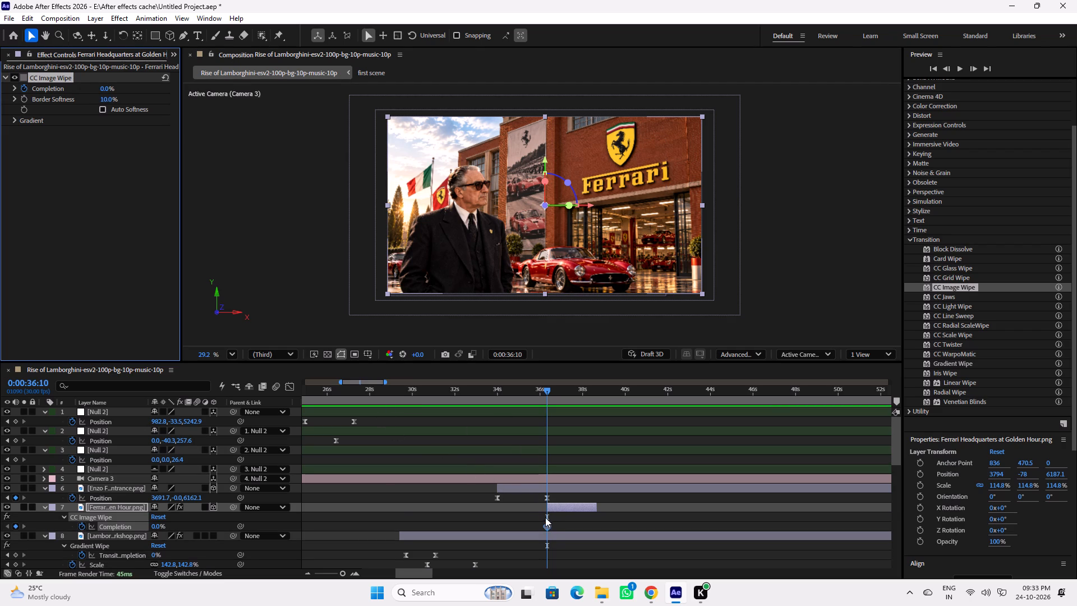
Move the CC Image Wipe's 0% Completion keyframe to about 0:00:37, keyframe Completion at 100% at 0:00:36:10, and preview the wipe.
{"action": "left_click_drag", "start_coordinate": [550, 524], "coordinate": [558, 526]}
{"action": "left_click_drag", "start_coordinate": [547, 529], "coordinate": [562, 530]}
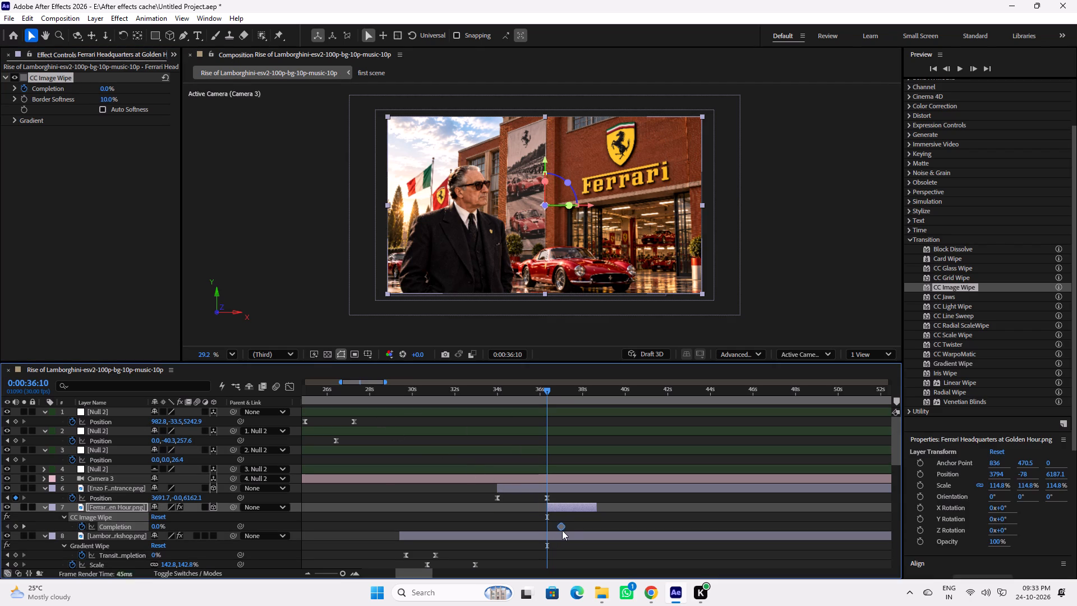
{"action": "left_click_drag", "start_coordinate": [562, 530], "coordinate": [563, 531]}
{"action": "left_click_drag", "start_coordinate": [107, 91], "coordinate": [307, 100]}
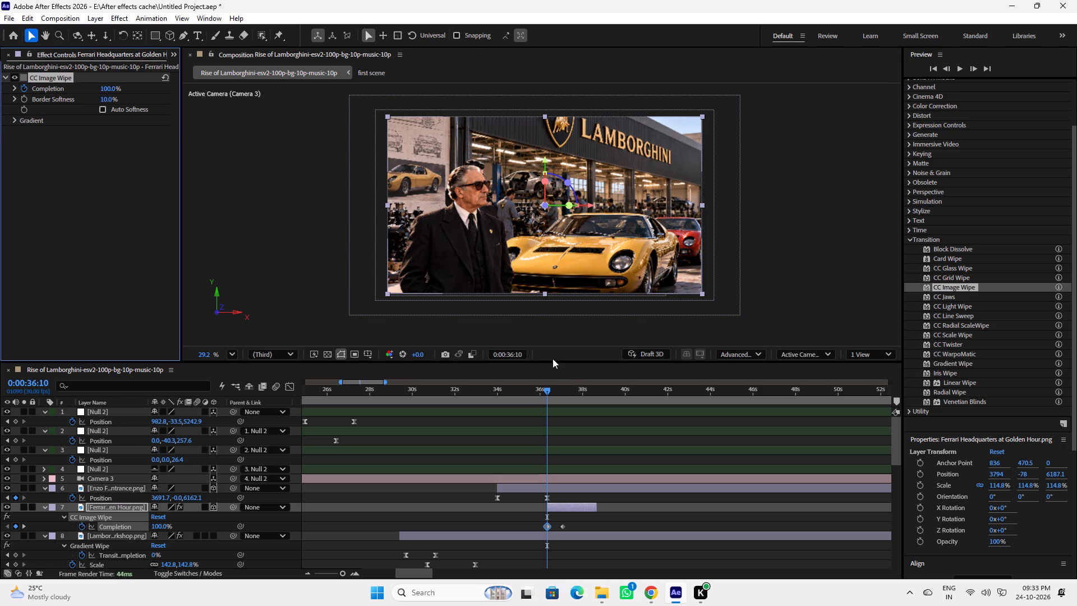
{"action": "key", "text": "space"}
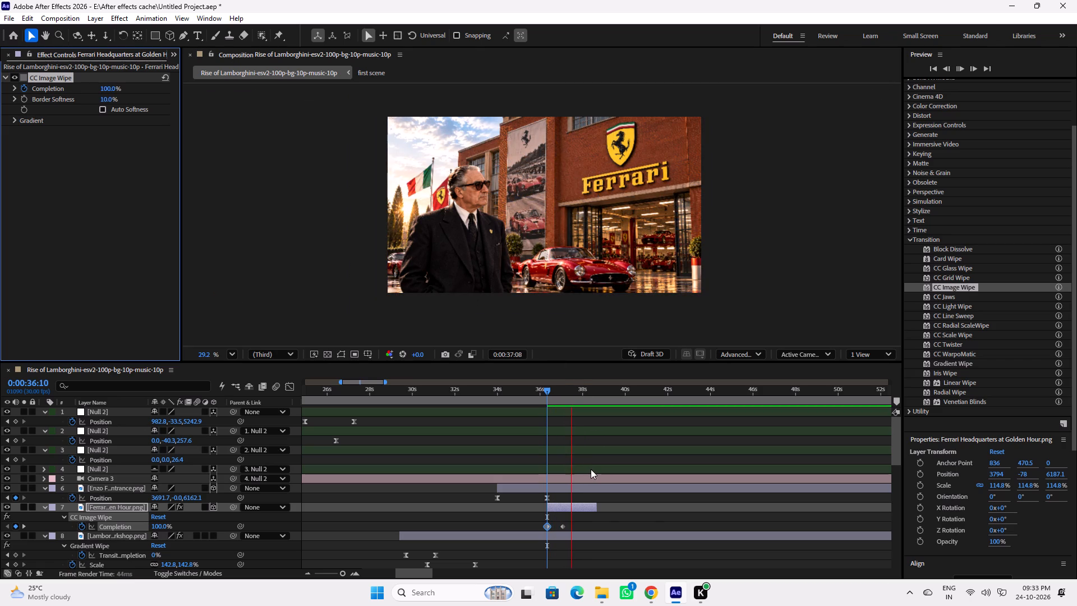
{"action": "key", "text": "space"}
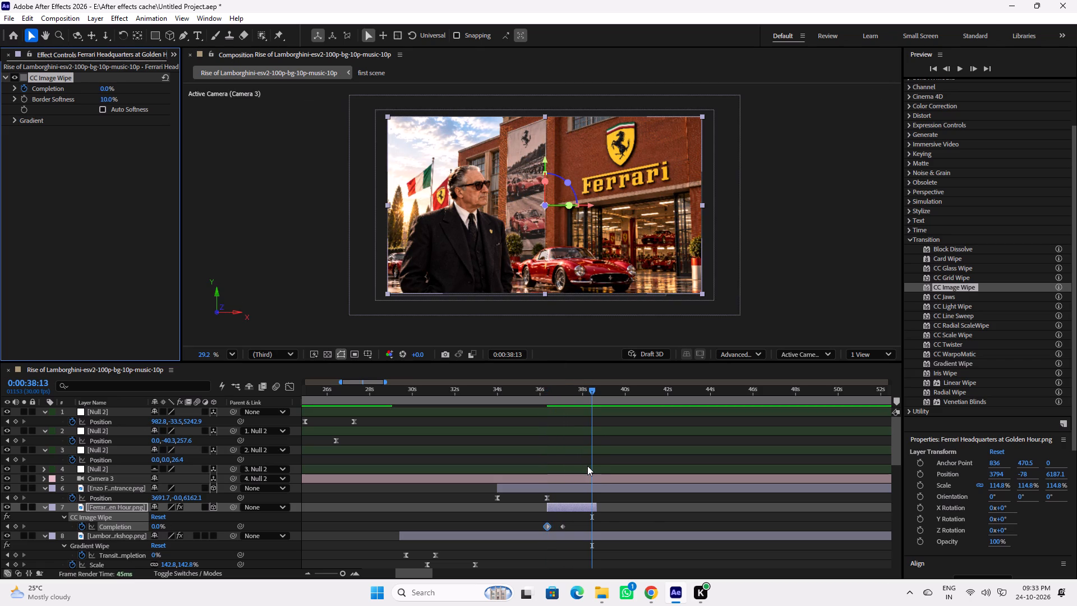
Apply Easy Ease to both Completion keyframes of the Ferrari Headquarters layer's CC Image Wipe.
{"action": "left_click_drag", "start_coordinate": [576, 521], "coordinate": [536, 527]}
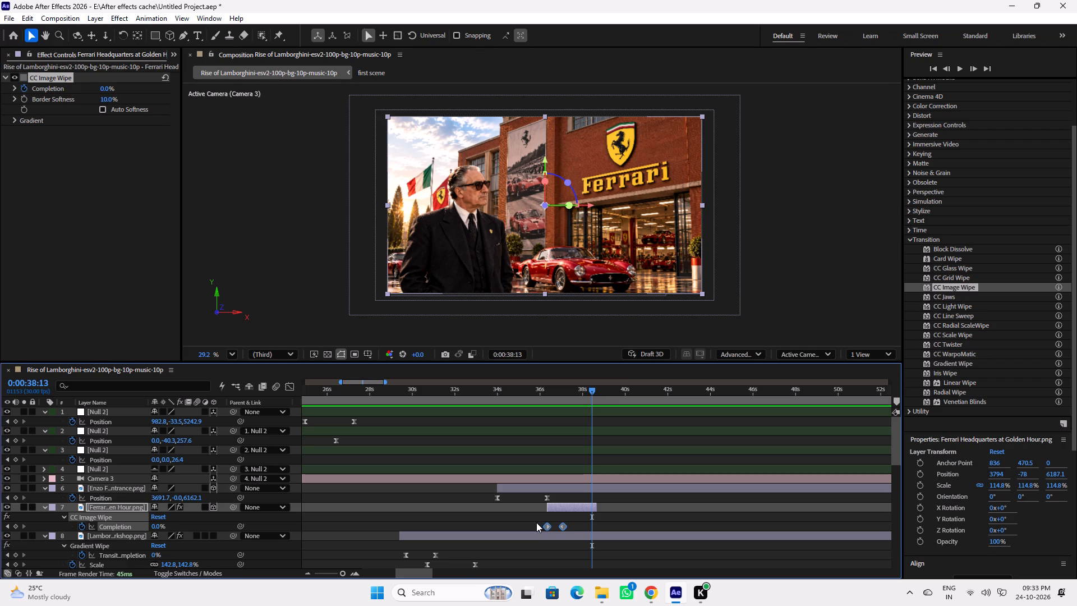
{"action": "key", "text": "F9"}
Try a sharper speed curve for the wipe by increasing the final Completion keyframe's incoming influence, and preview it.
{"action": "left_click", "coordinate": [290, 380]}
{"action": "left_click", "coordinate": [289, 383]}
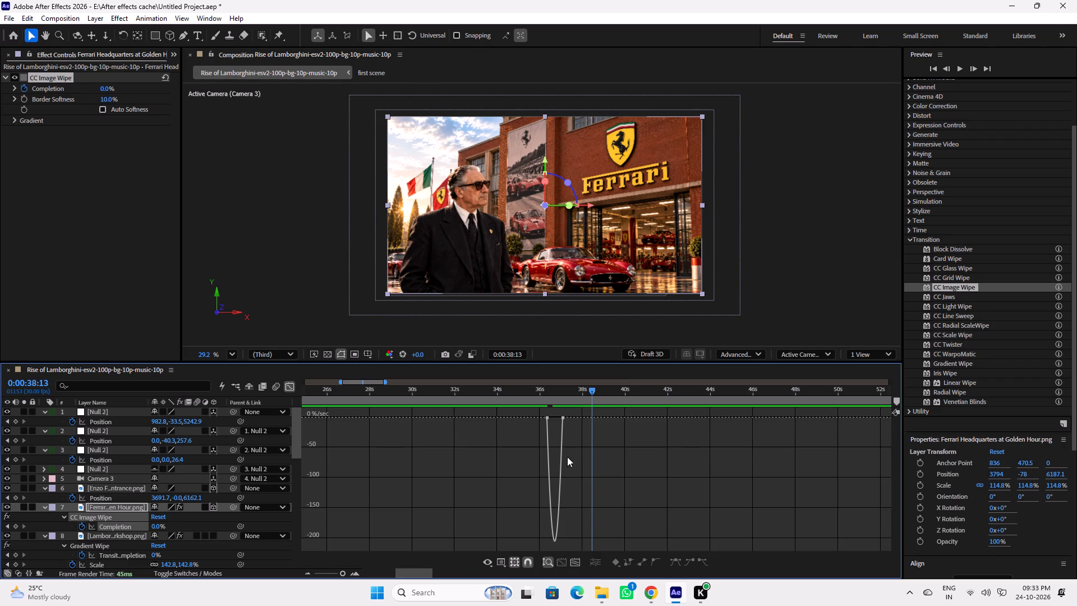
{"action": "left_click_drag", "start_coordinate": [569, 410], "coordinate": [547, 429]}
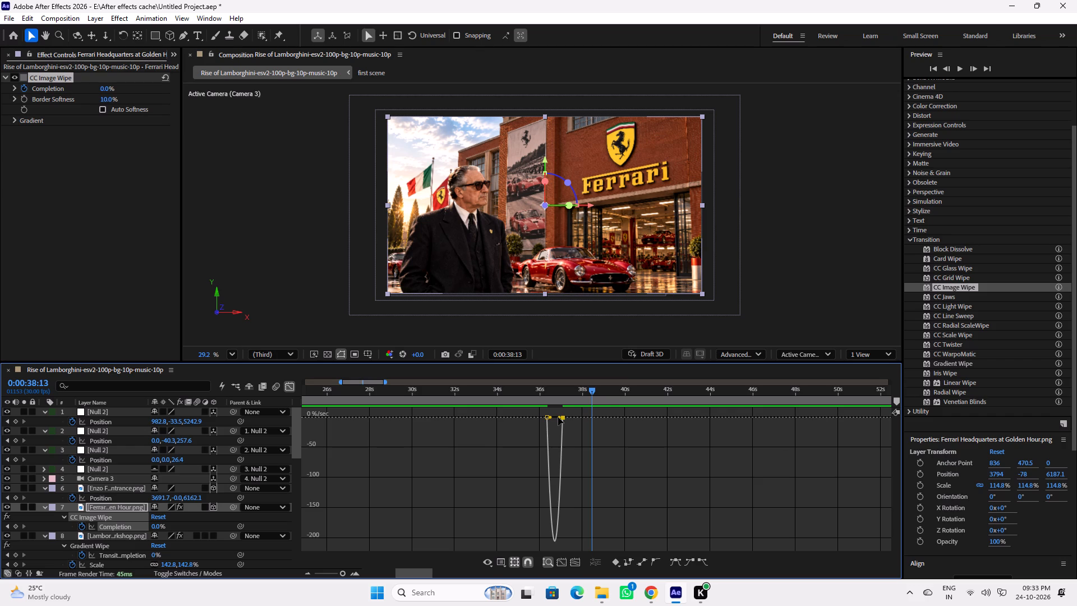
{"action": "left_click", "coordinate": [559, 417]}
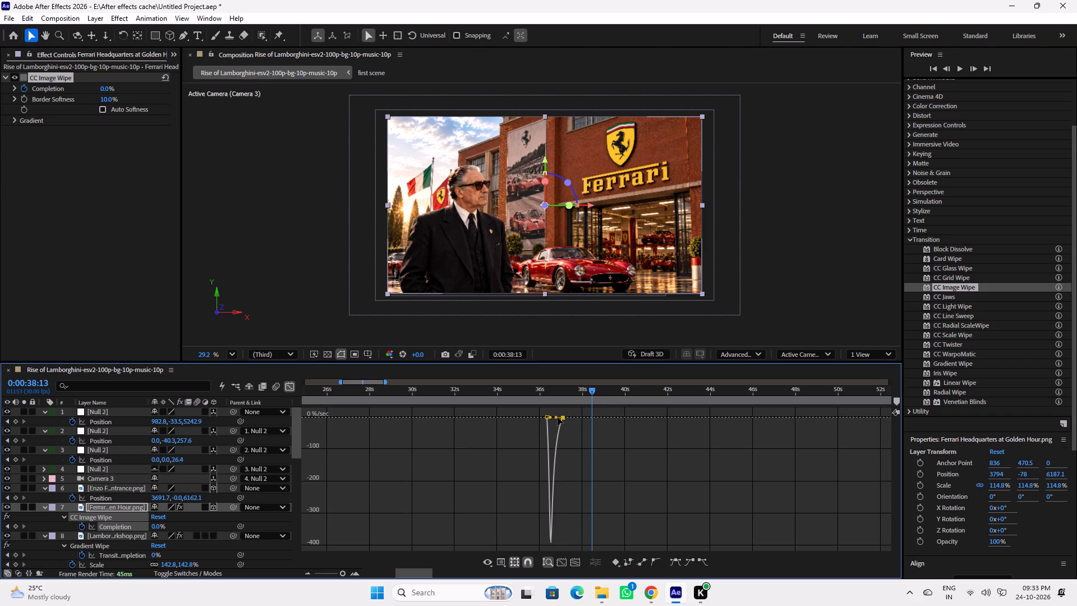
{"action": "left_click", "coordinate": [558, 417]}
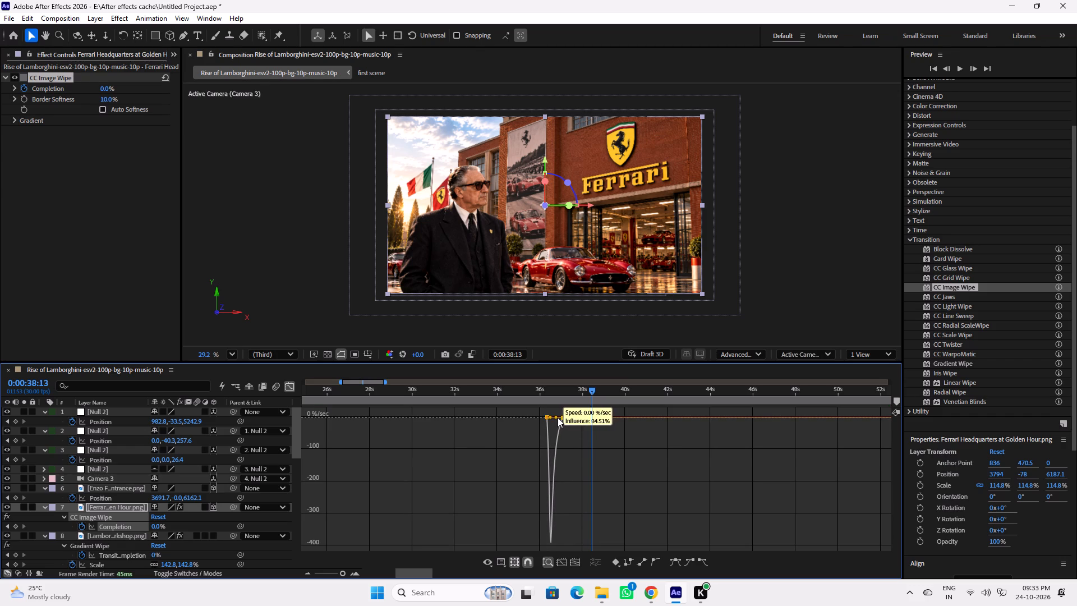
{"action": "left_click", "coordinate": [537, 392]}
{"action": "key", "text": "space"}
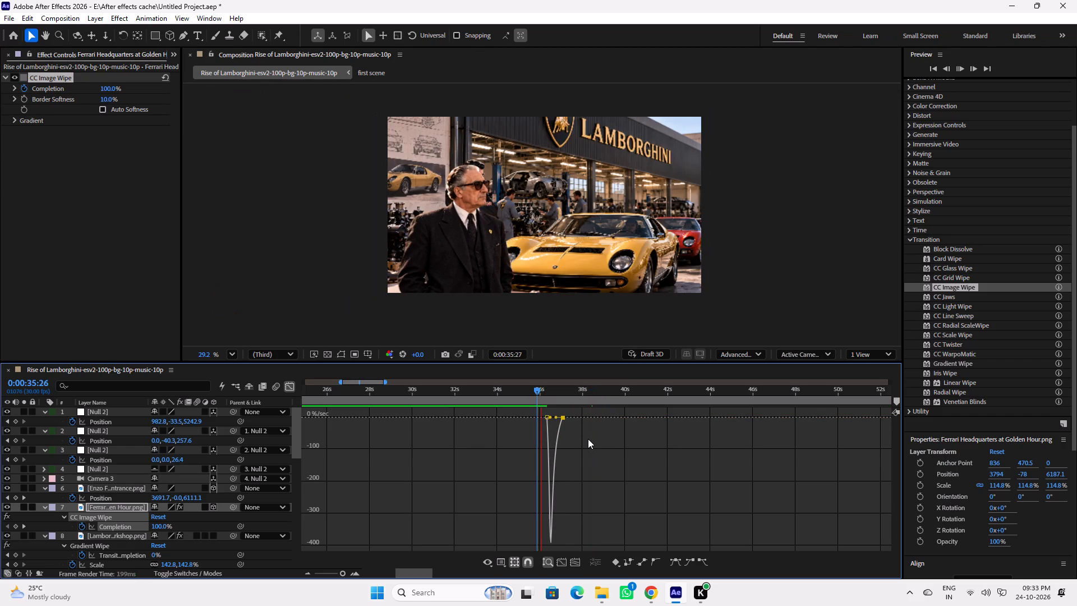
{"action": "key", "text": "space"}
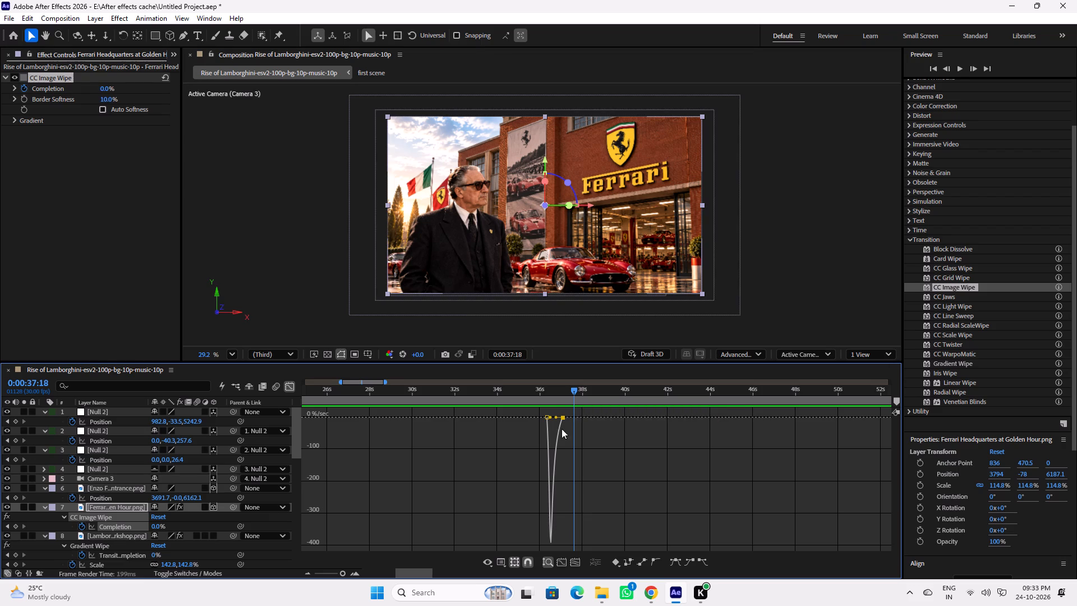
Reduce the final Completion keyframe's incoming influence for a nearly symmetrical speed curve, preview it, and return to the layer bar view.
{"action": "left_click", "coordinate": [555, 417]}
{"action": "left_click", "coordinate": [542, 389]}
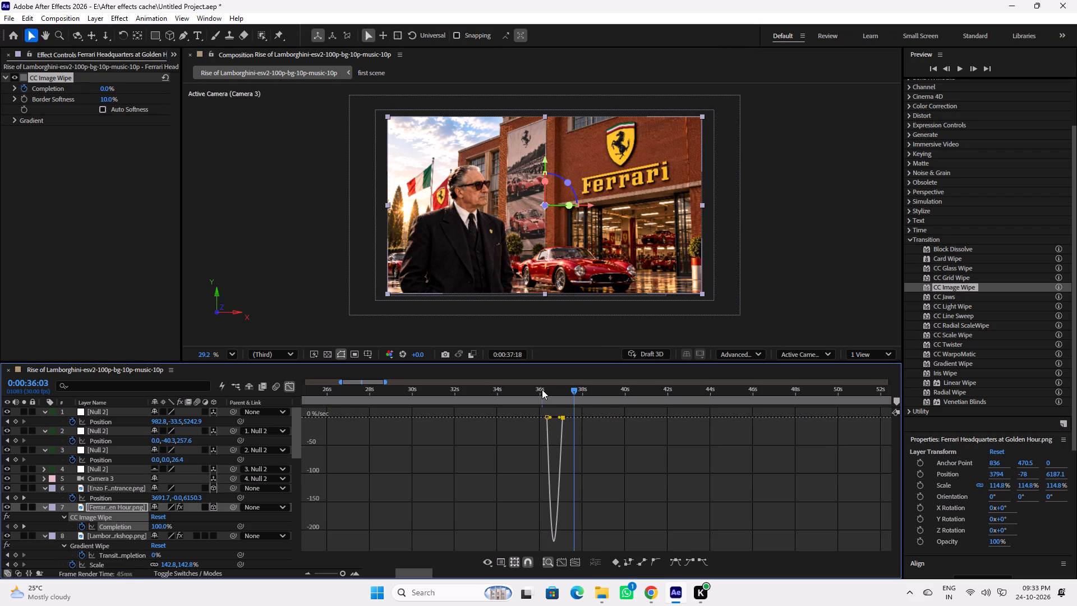
{"action": "key", "text": "space"}
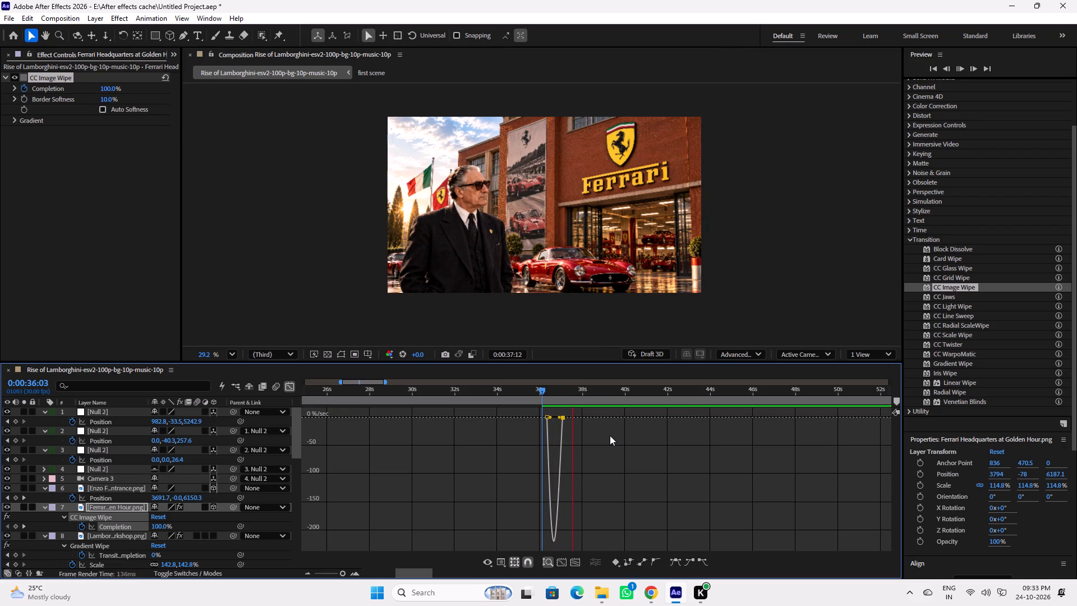
{"action": "key", "text": "space"}
{"action": "left_click", "coordinate": [290, 381]}
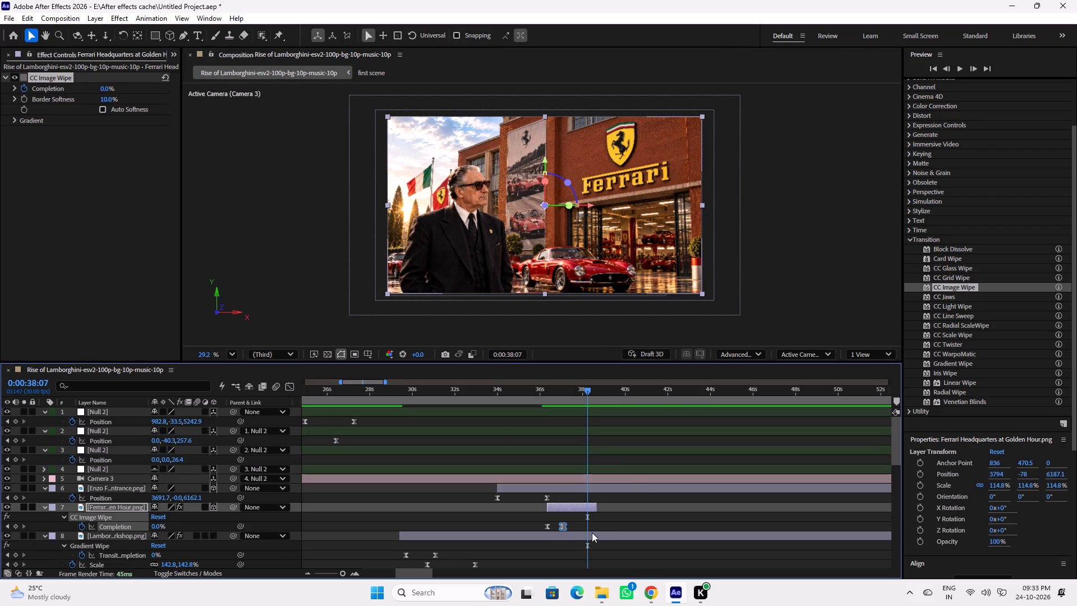
Extend the start of the Ferrari Headquarters layer back to just before 0:00:36 and preview the transition.
{"action": "left_click_drag", "start_coordinate": [547, 504], "coordinate": [535, 504]}
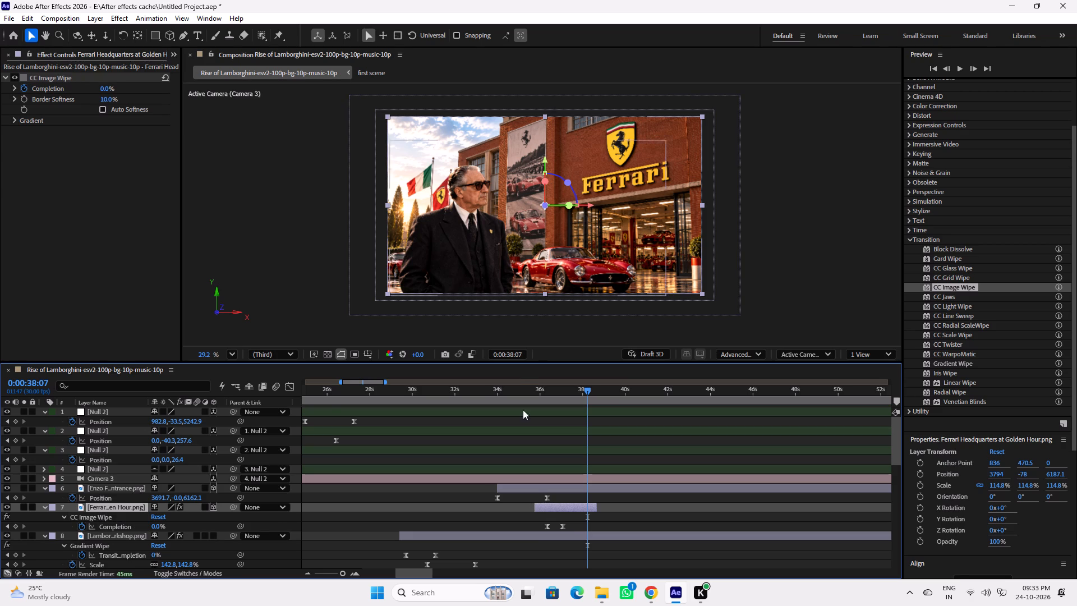
{"action": "left_click", "coordinate": [516, 382]}
{"action": "key", "text": "space"}
{"action": "left_click", "coordinate": [513, 388]}
{"action": "key", "text": "space"}
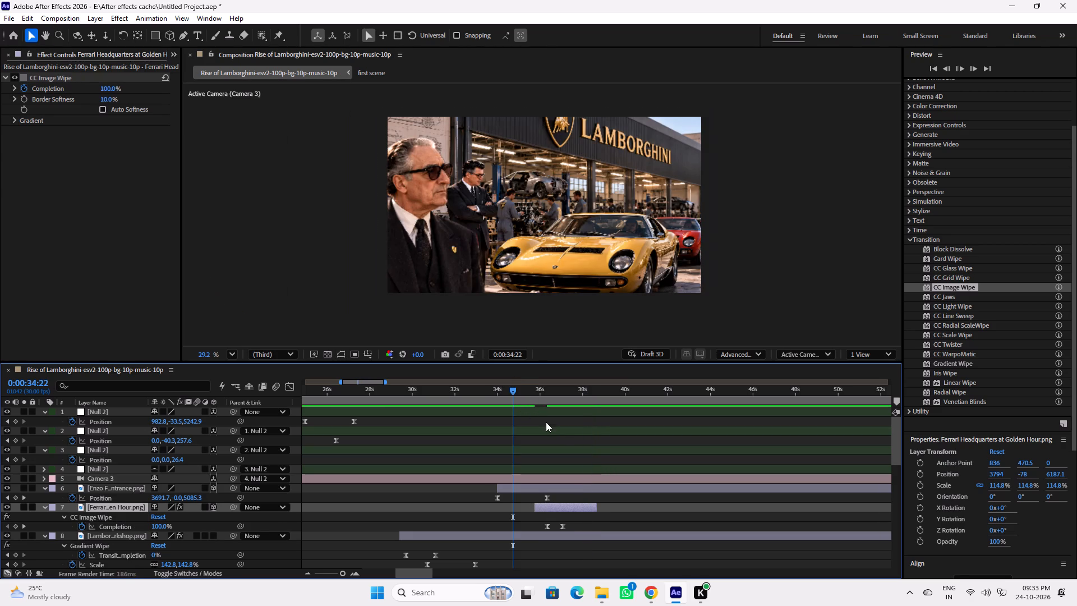
{"action": "key", "text": "space"}
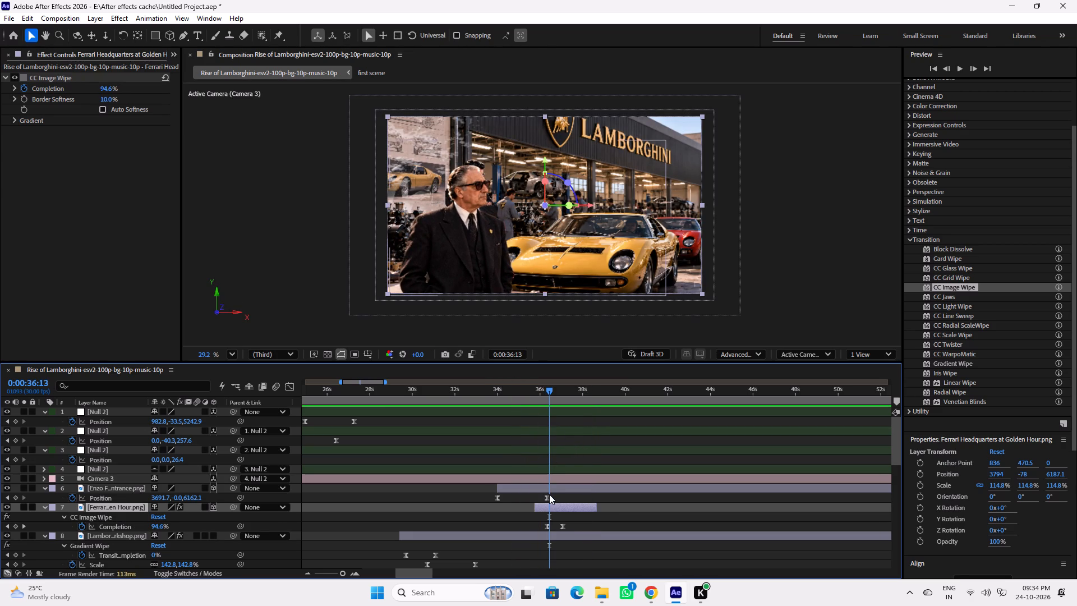
Move the Enzo Ferrari cutout's final Position keyframe slightly later, to about 0:00:36:19.
{"action": "left_click_drag", "start_coordinate": [549, 494], "coordinate": [556, 495]}
Lengthen the CC Image Wipe by moving its 100% Completion keyframe to about 0:00:36:04 and its 0% keyframe to about 0:00:37:15, previewing each change.
{"action": "left_click_drag", "start_coordinate": [545, 524], "coordinate": [545, 525]}
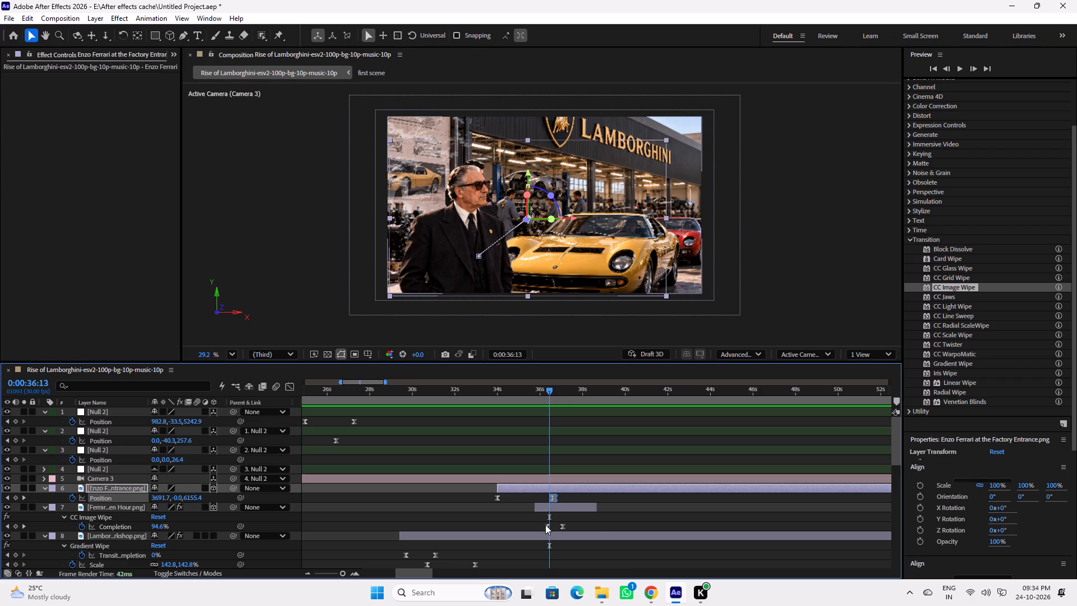
{"action": "left_click_drag", "start_coordinate": [545, 525], "coordinate": [540, 525]}
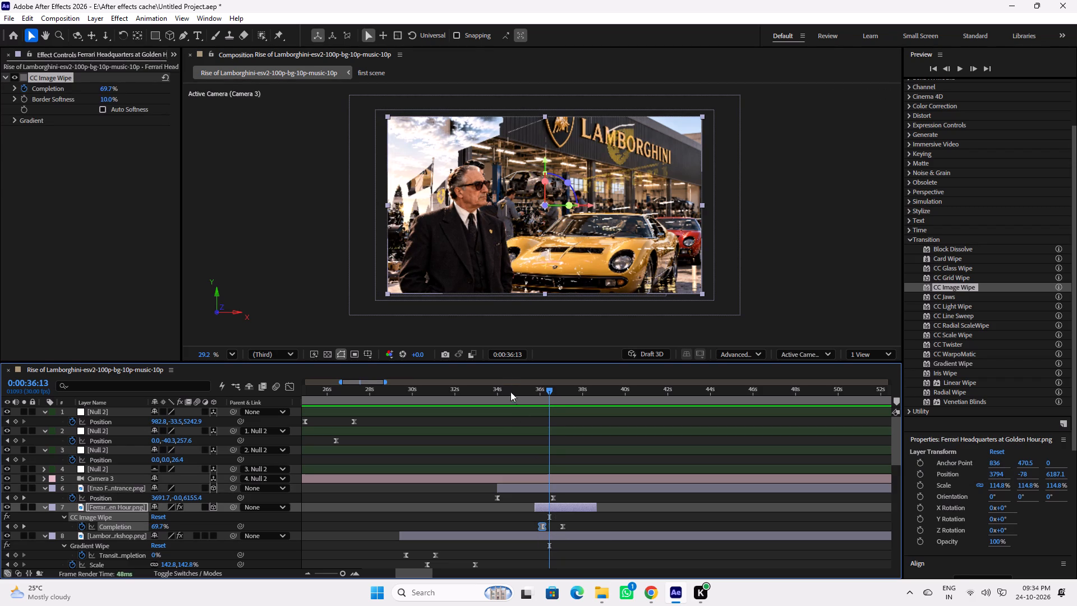
{"action": "left_click", "coordinate": [516, 388]}
{"action": "key", "text": "space"}
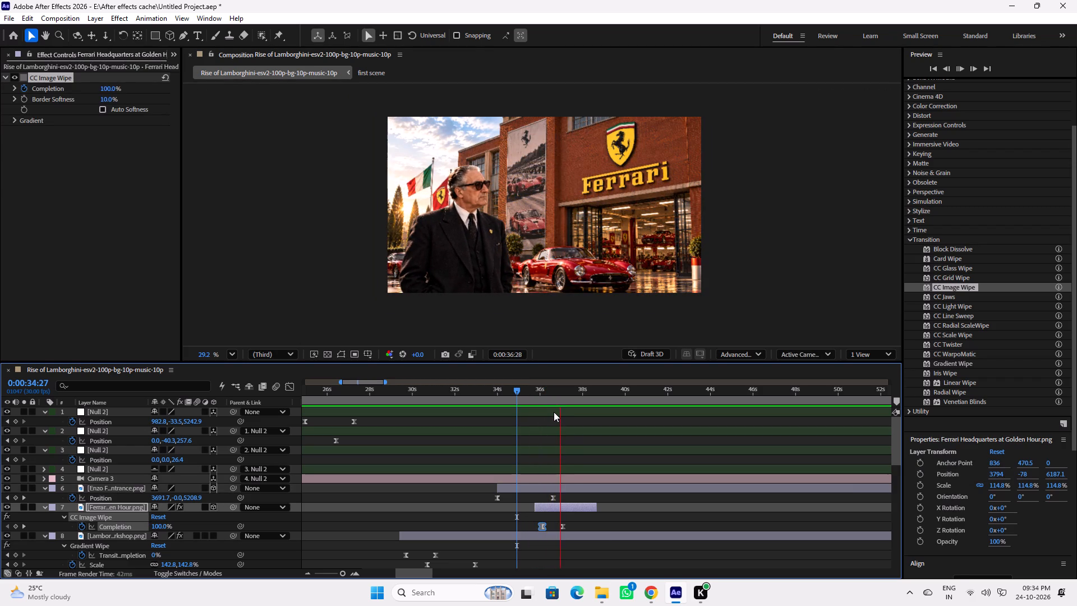
{"action": "key", "text": "space"}
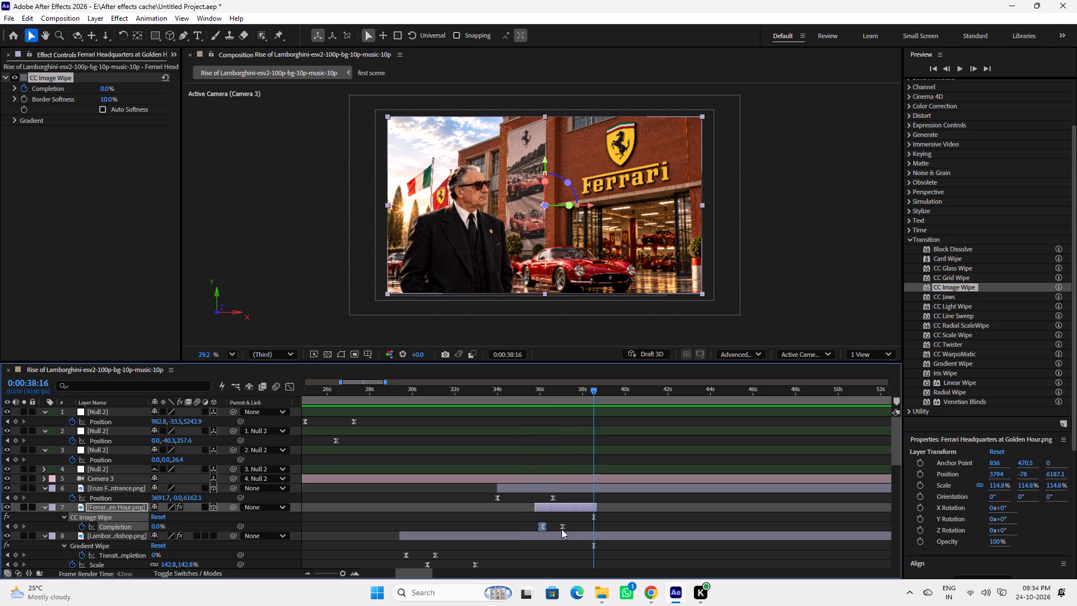
{"action": "left_click_drag", "start_coordinate": [564, 529], "coordinate": [572, 529]}
{"action": "left_click", "coordinate": [531, 388]}
{"action": "key", "text": "space"}
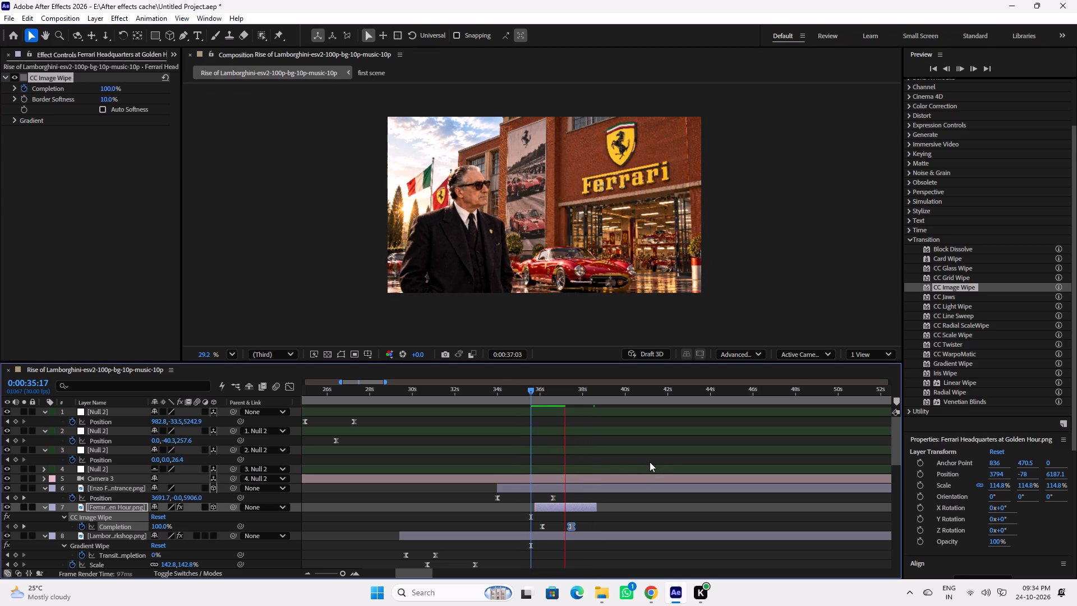
{"action": "key", "text": "space"}
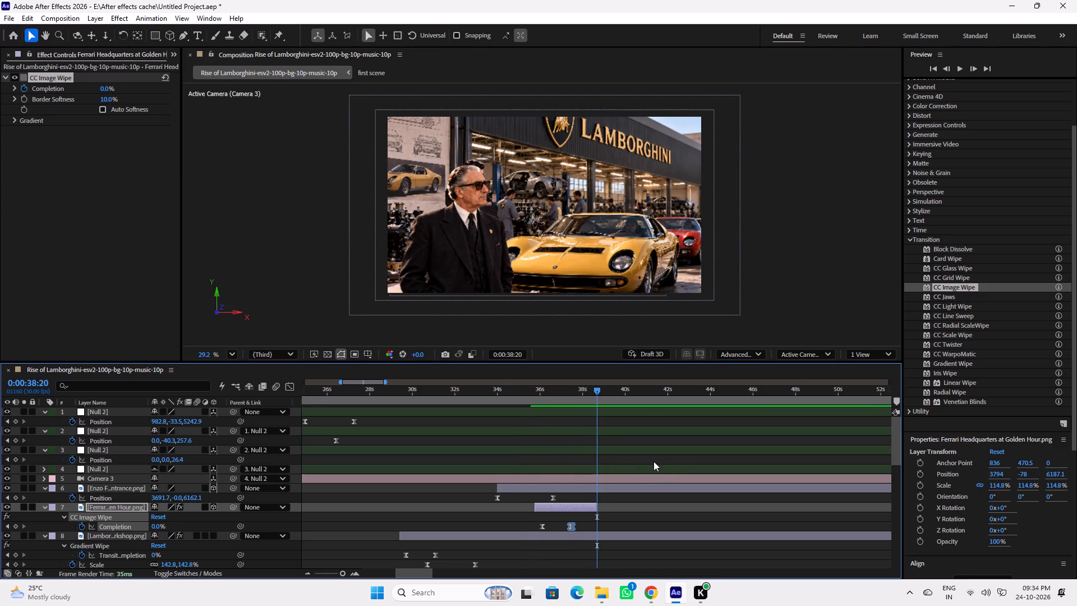
Save the project.
{"action": "key", "text": "ctrl+s"}
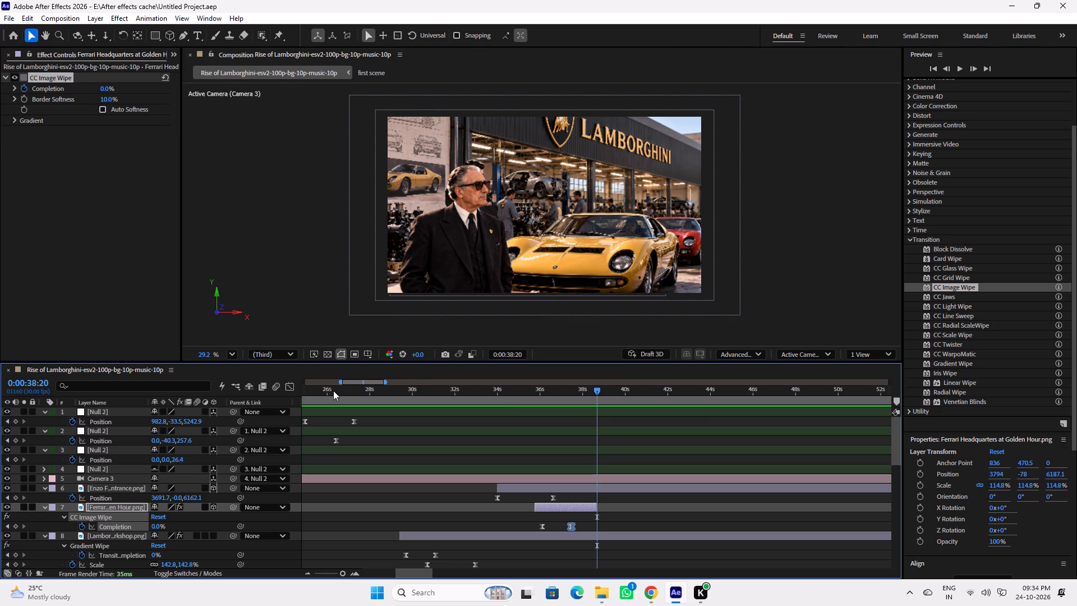
{"action": "left_click_drag", "start_coordinate": [330, 391], "coordinate": [310, 393]}
{"action": "right_click", "coordinate": [312, 393]}
{"action": "key", "text": "ctrl+s"}
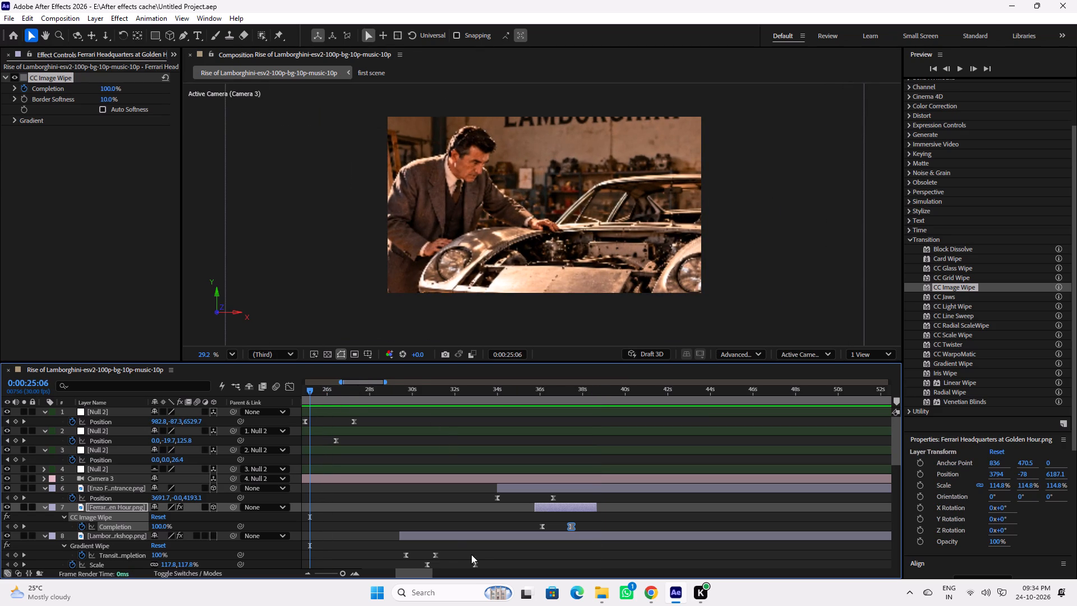
Play back the documentary's opening from 0:00:00:00 to review it.
{"action": "left_click_drag", "start_coordinate": [418, 576], "coordinate": [367, 576]}
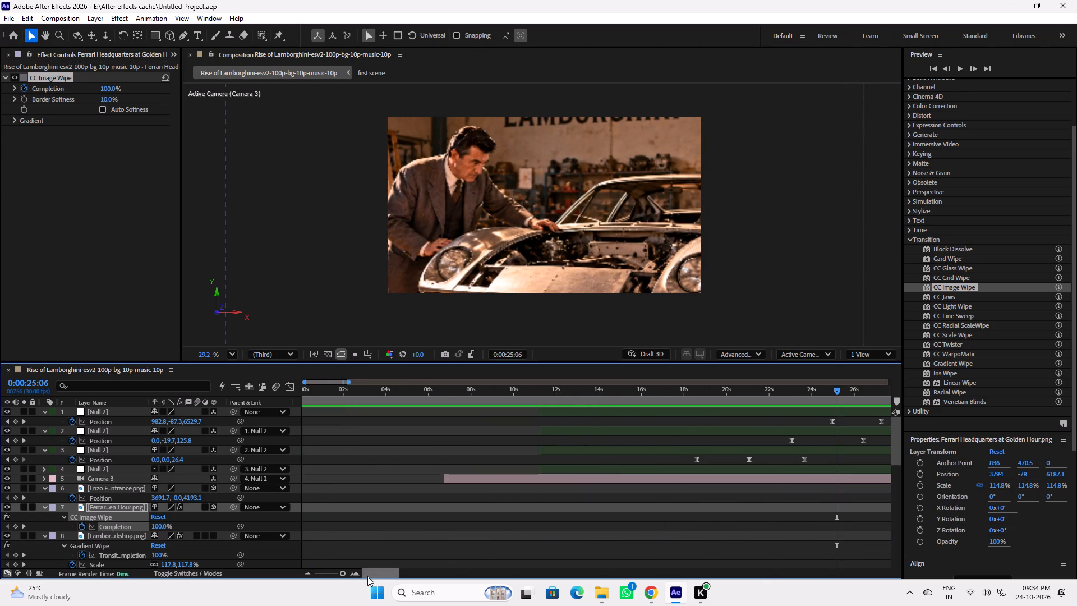
{"action": "left_click_drag", "start_coordinate": [326, 392], "coordinate": [297, 394]}
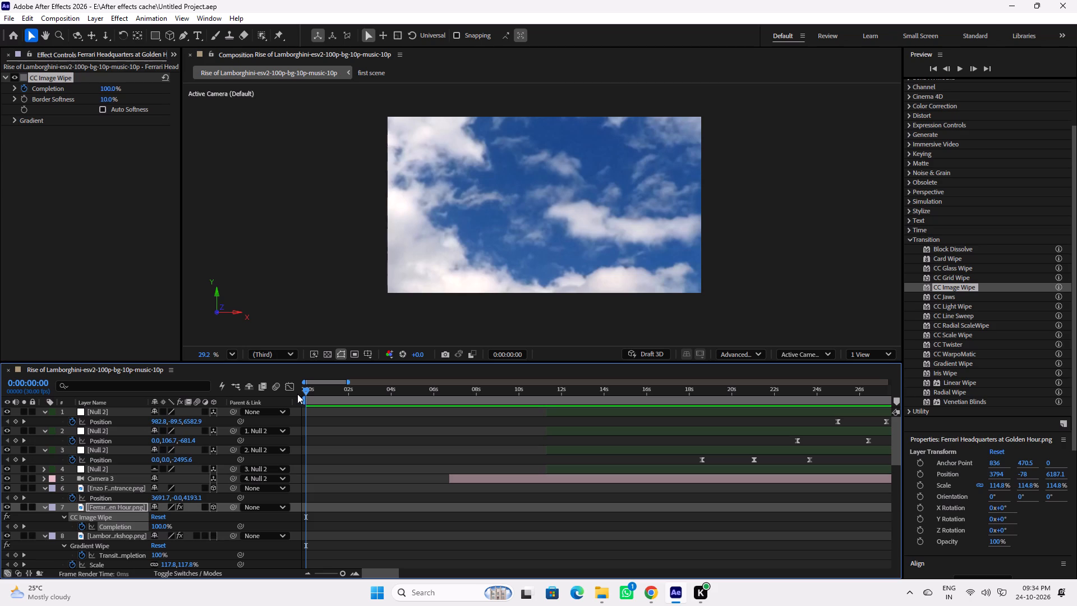
{"action": "left_click_drag", "start_coordinate": [297, 394], "coordinate": [295, 394]}
{"action": "key", "text": "space"}
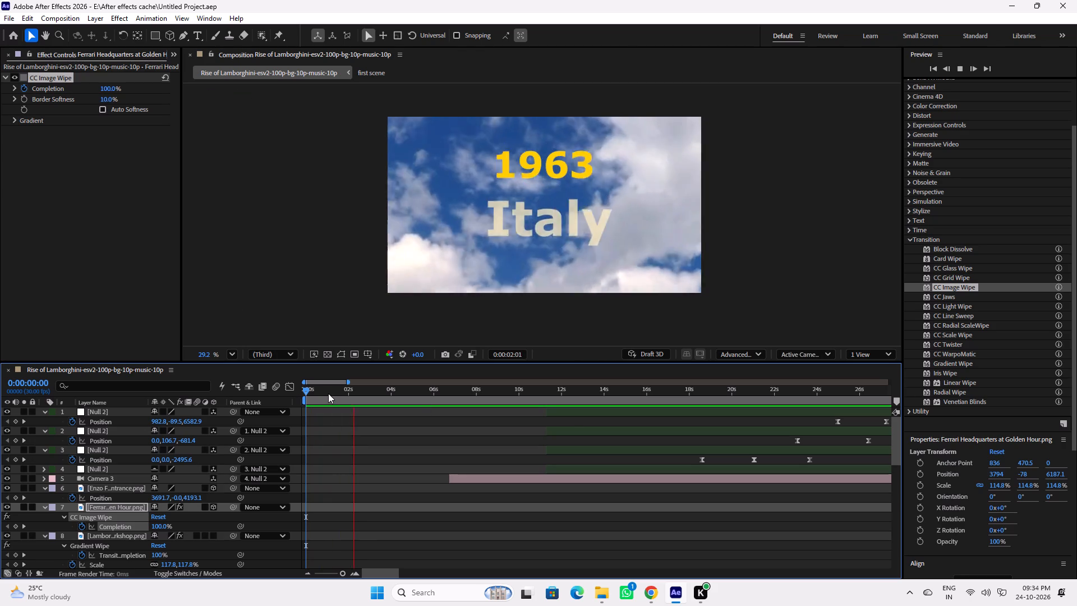
{"action": "key", "text": "space"}
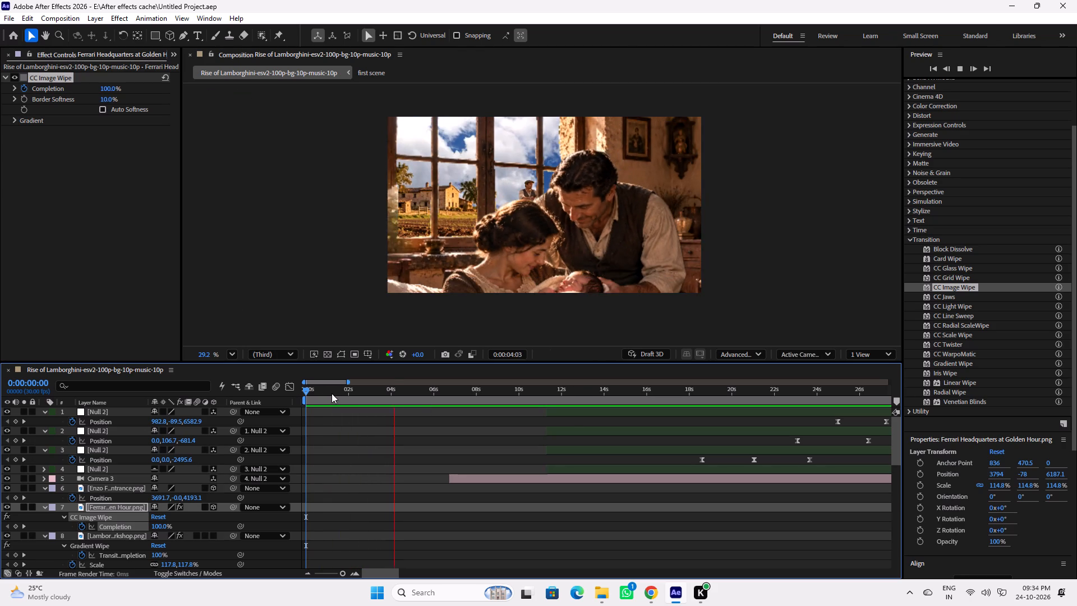
Select all layers in the composition and reveal all of their modified properties in the timeline.
{"action": "left_click", "coordinate": [325, 387]}
{"action": "scroll", "coordinate": [364, 447], "scroll_direction": "down", "scroll_amount": 1}
{"action": "scroll", "coordinate": [378, 520], "scroll_direction": "down", "scroll_amount": 3}
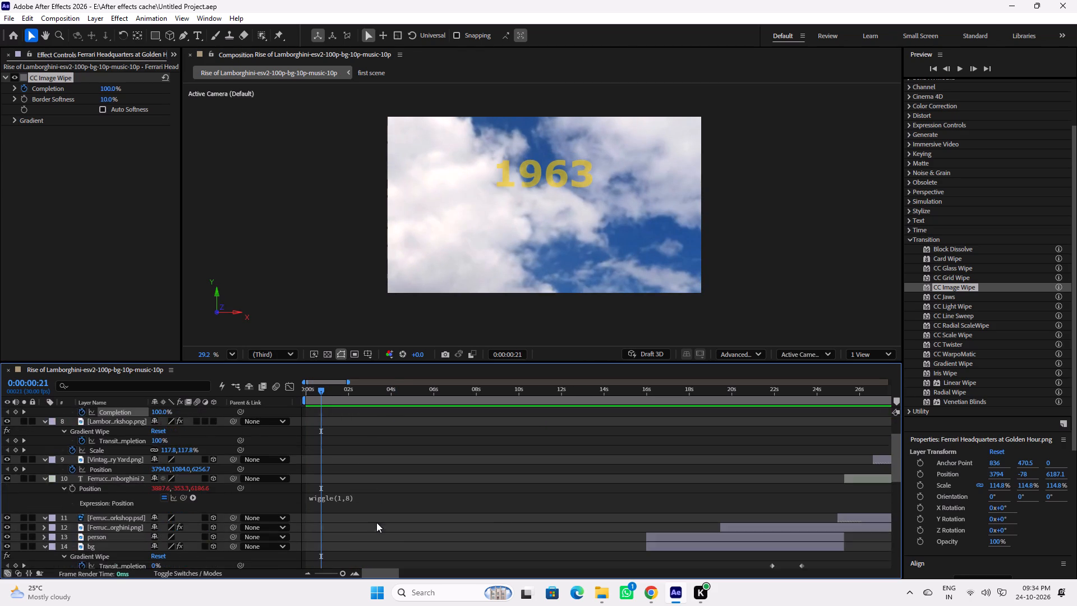
{"action": "scroll", "coordinate": [375, 526], "scroll_direction": "down", "scroll_amount": 17}
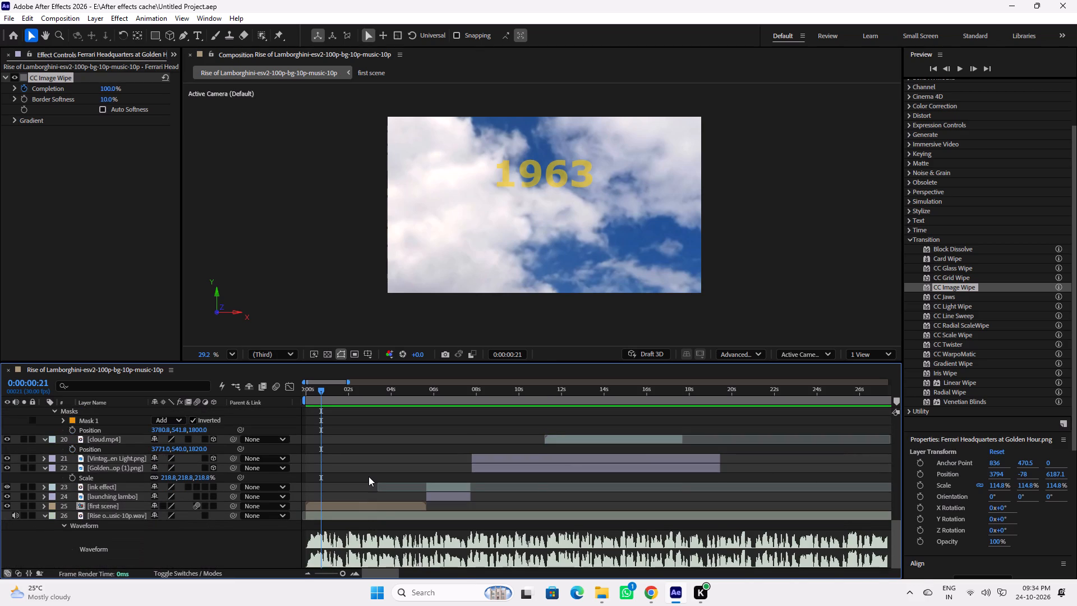
{"action": "left_click", "coordinate": [369, 476]}
{"action": "key", "text": "ctrl+a"}
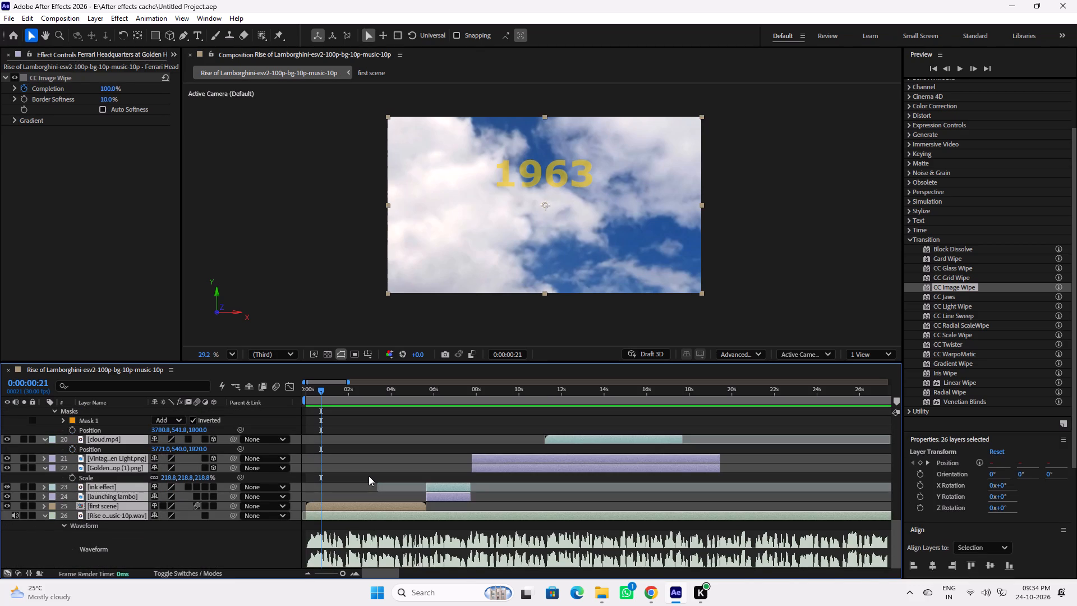
{"action": "type", "text": "uu"}
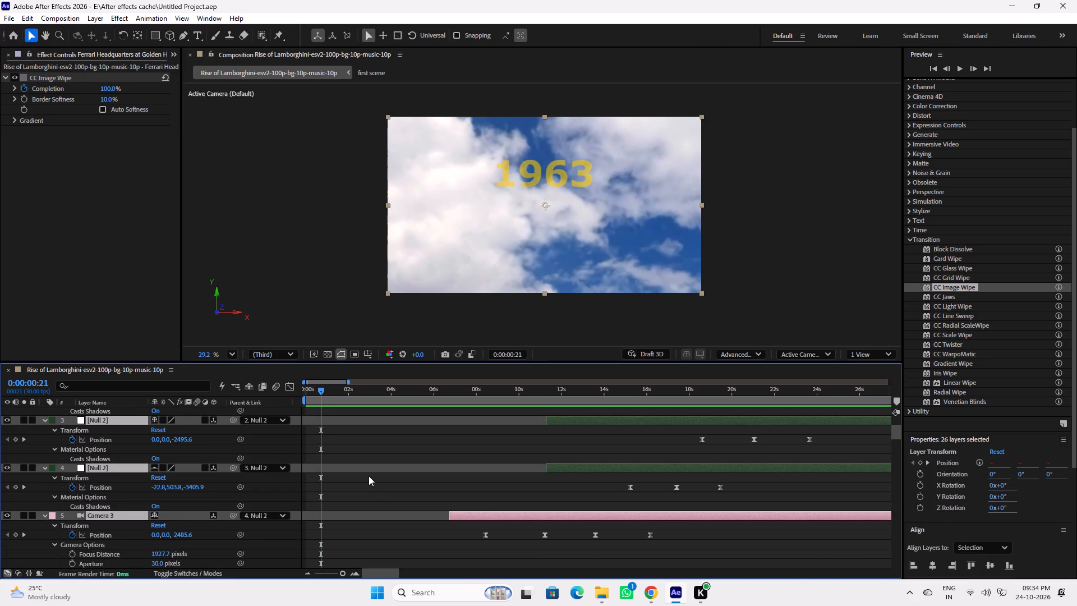
Collapse the revealed properties of all layers and clear the layer selection.
{"action": "key", "text": "u"}
{"action": "left_click", "coordinate": [369, 476]}
Open the first scene precomposition from the main timeline.
{"action": "scroll", "coordinate": [369, 475], "scroll_direction": "down", "scroll_amount": 14}
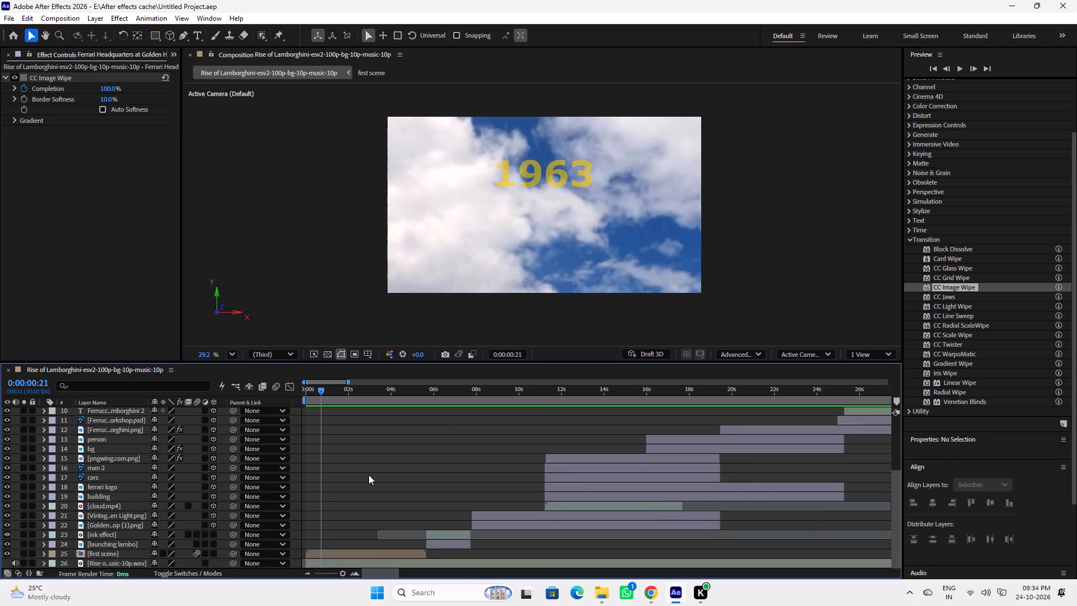
{"action": "double_click", "coordinate": [358, 555]}
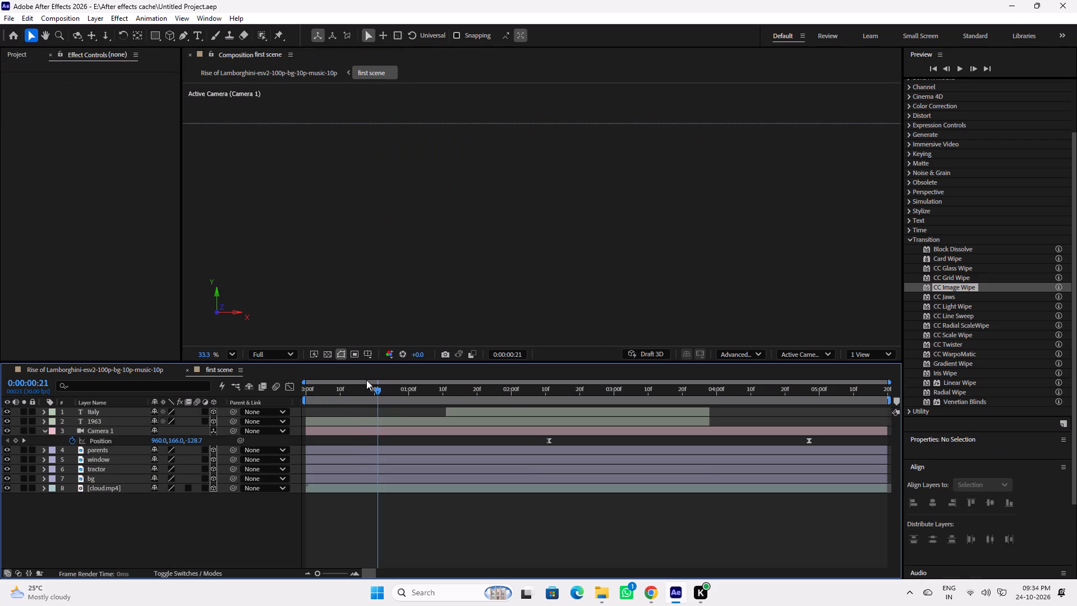
Preview the first scene from about 0:00:00:09.
{"action": "left_click_drag", "start_coordinate": [379, 389], "coordinate": [336, 388]}
{"action": "key", "text": "space"}
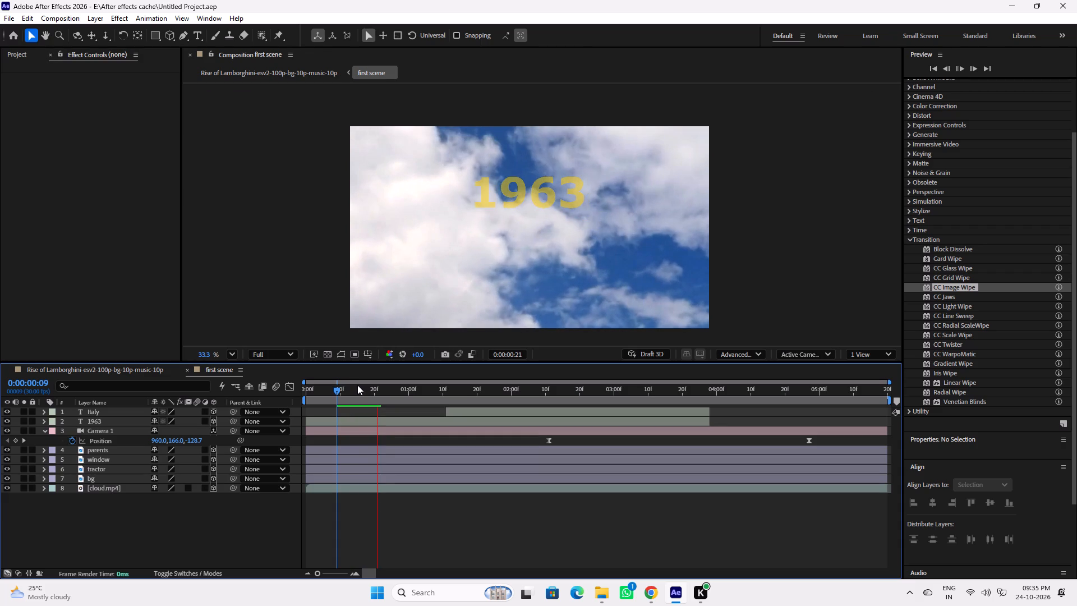
{"action": "key", "text": "space"}
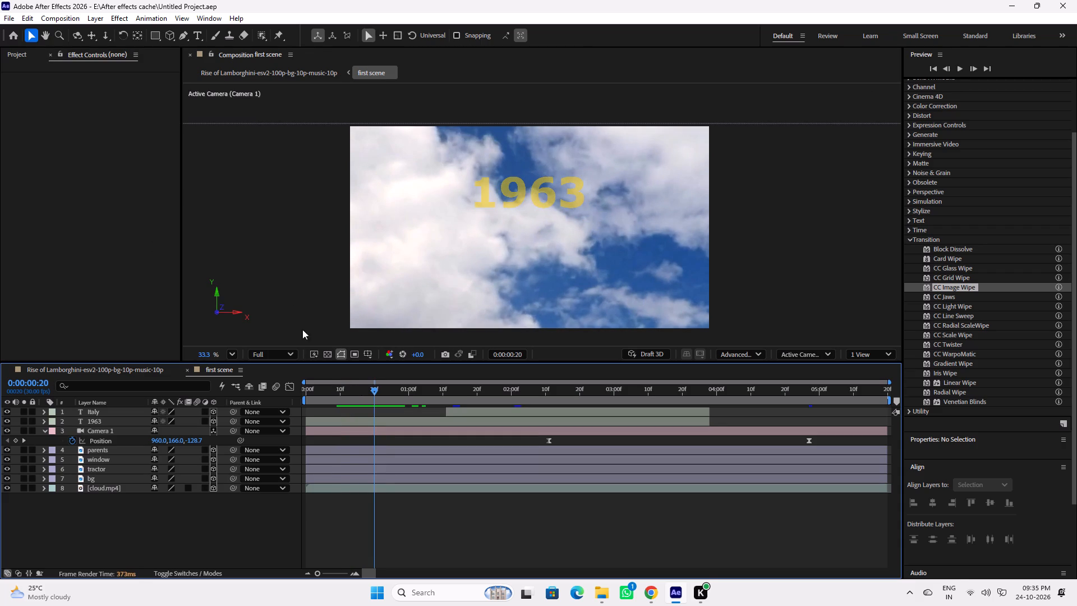
Set the first scene's preview resolution to Third.
{"action": "left_click", "coordinate": [285, 352]}
{"action": "left_click", "coordinate": [280, 376]}
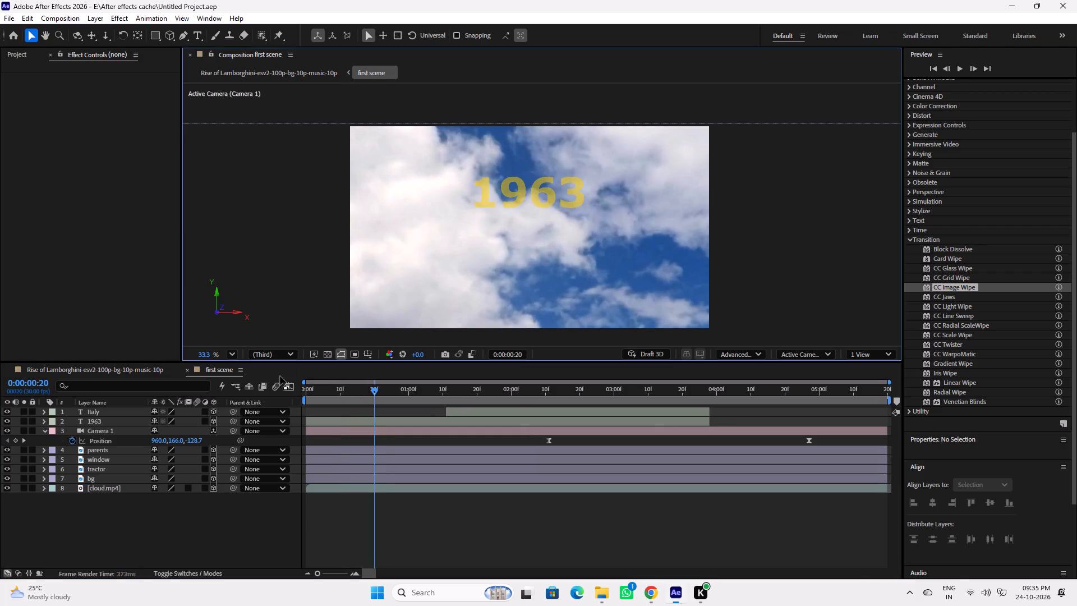
Play back the first scene from about 0:00:00:19 through the camera move to the family at the window.
{"action": "left_click", "coordinate": [371, 393]}
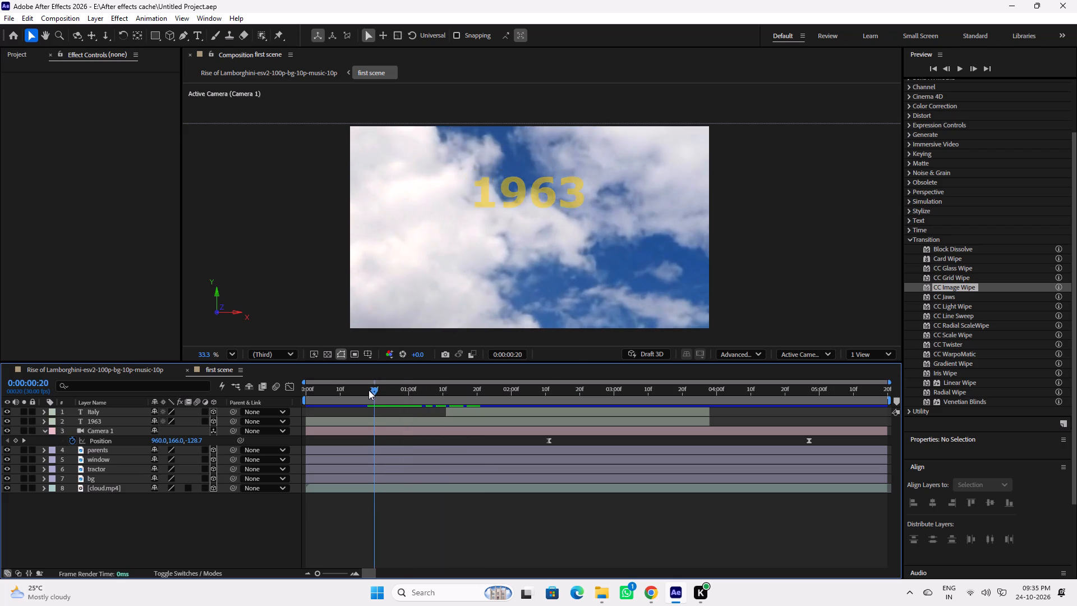
{"action": "key", "text": "space"}
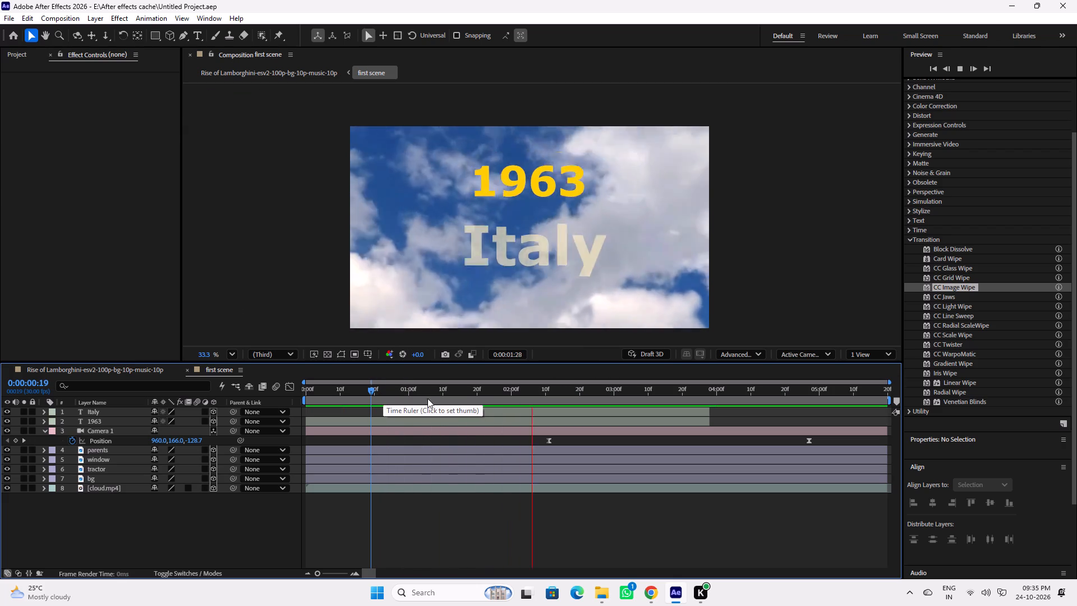
{"action": "key", "text": "space"}
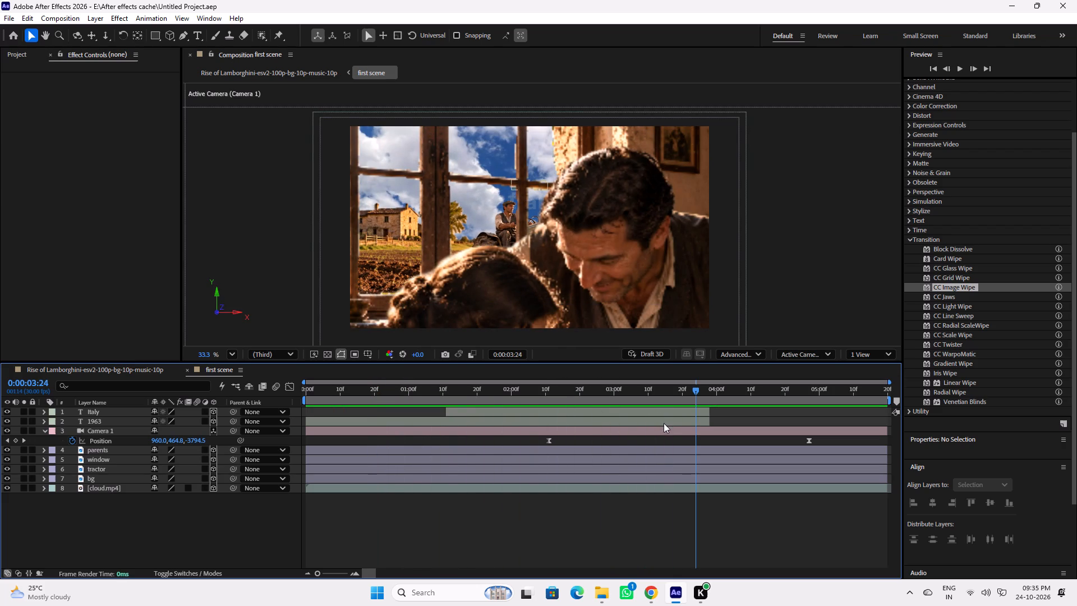
At about 0:00:03:16, turn on Depth of Field in the Camera Options of Camera 1.
{"action": "left_click", "coordinate": [674, 393]}
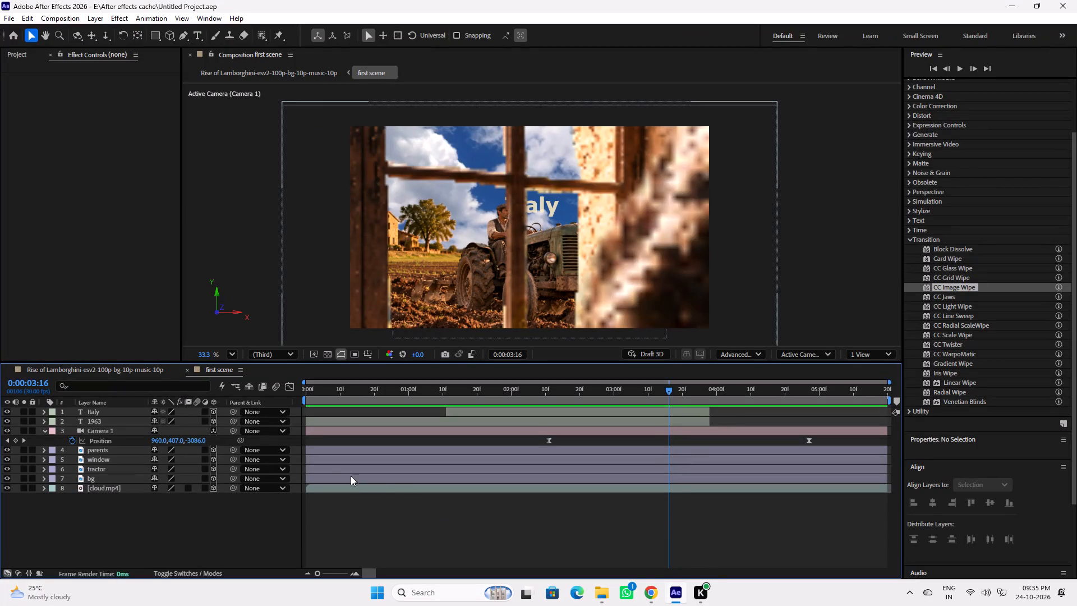
{"action": "left_click", "coordinate": [100, 431]}
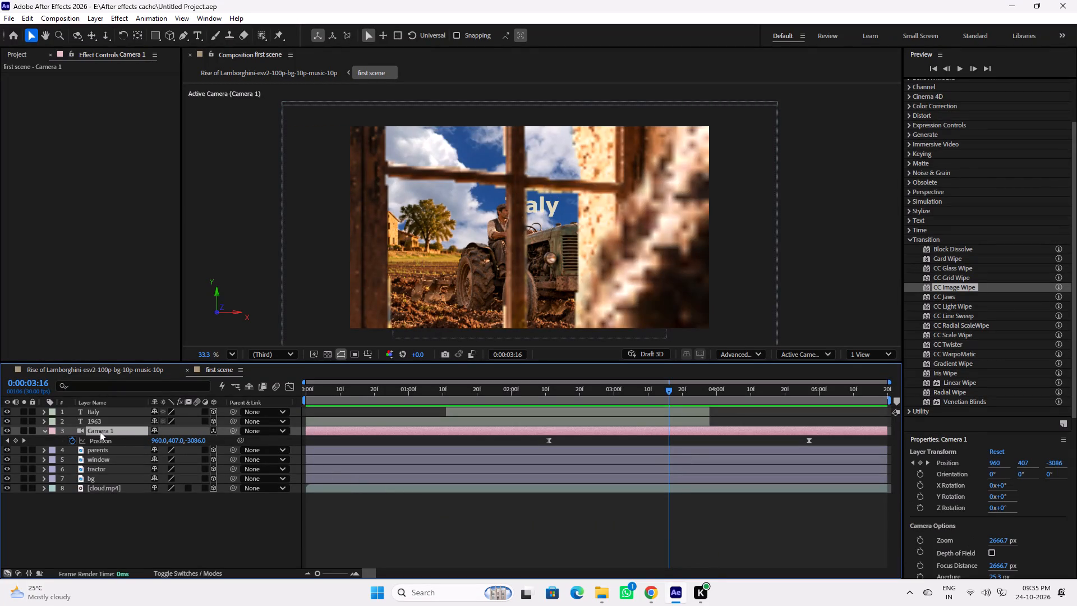
{"action": "left_click", "coordinate": [45, 432]}
{"action": "left_click", "coordinate": [45, 432]}
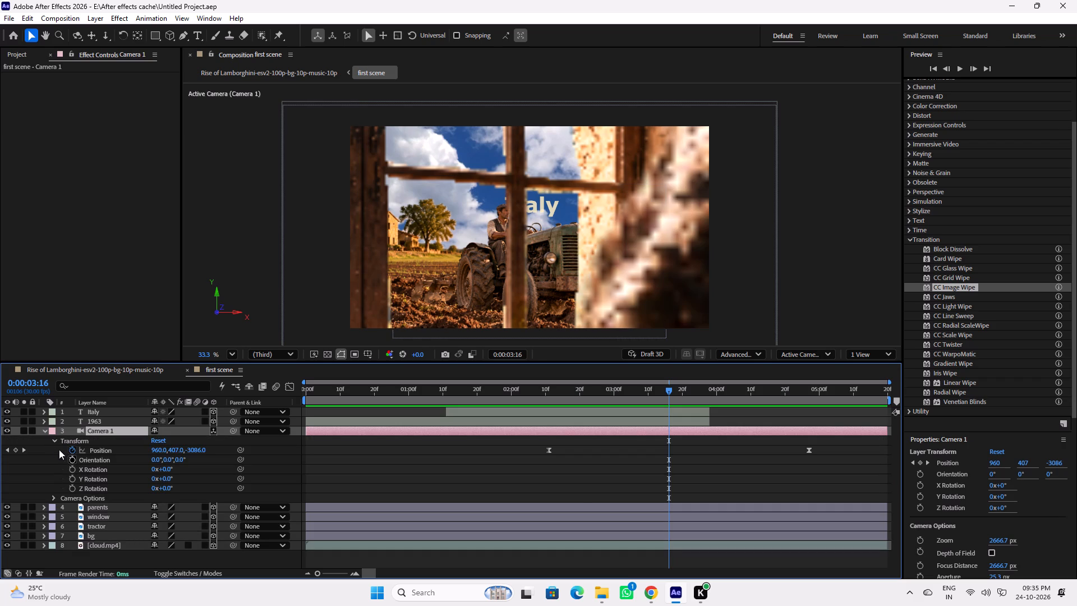
{"action": "left_click", "coordinate": [54, 442]}
{"action": "left_click", "coordinate": [53, 451]}
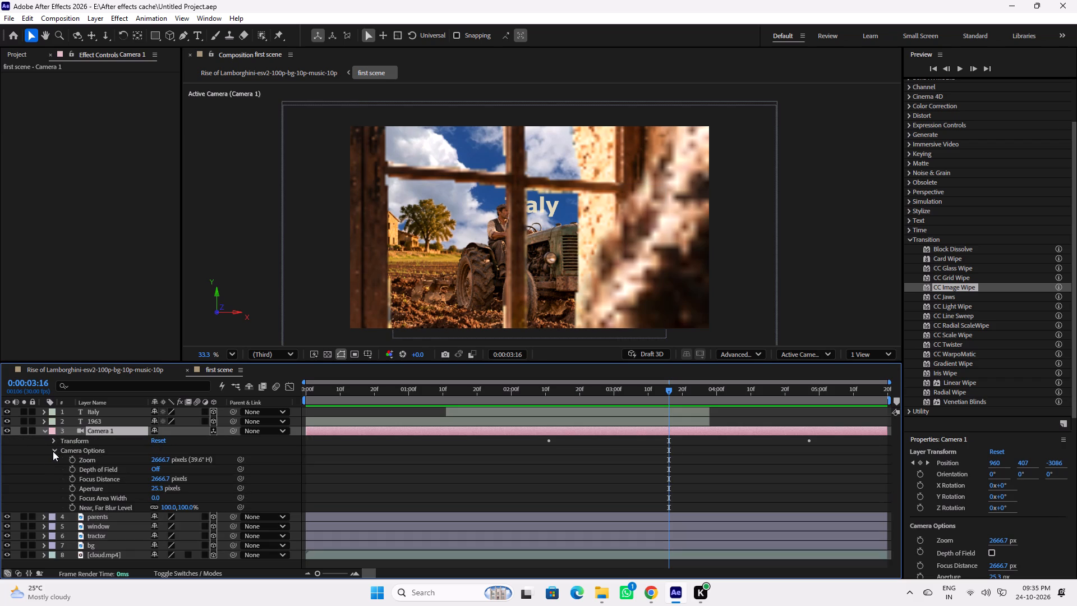
{"action": "left_click_drag", "start_coordinate": [159, 470], "coordinate": [177, 470]}
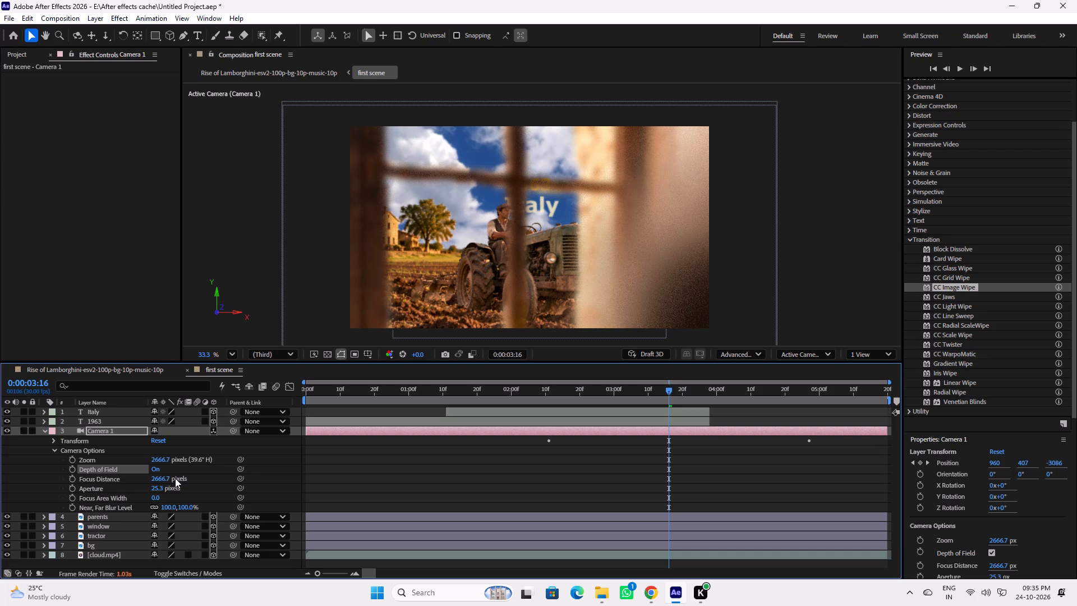
Scrub around 0:00:03:09 to 0:00:03:20 to examine the depth-of-field blur during the camera move.
{"action": "left_click_drag", "start_coordinate": [657, 394], "coordinate": [650, 394]}
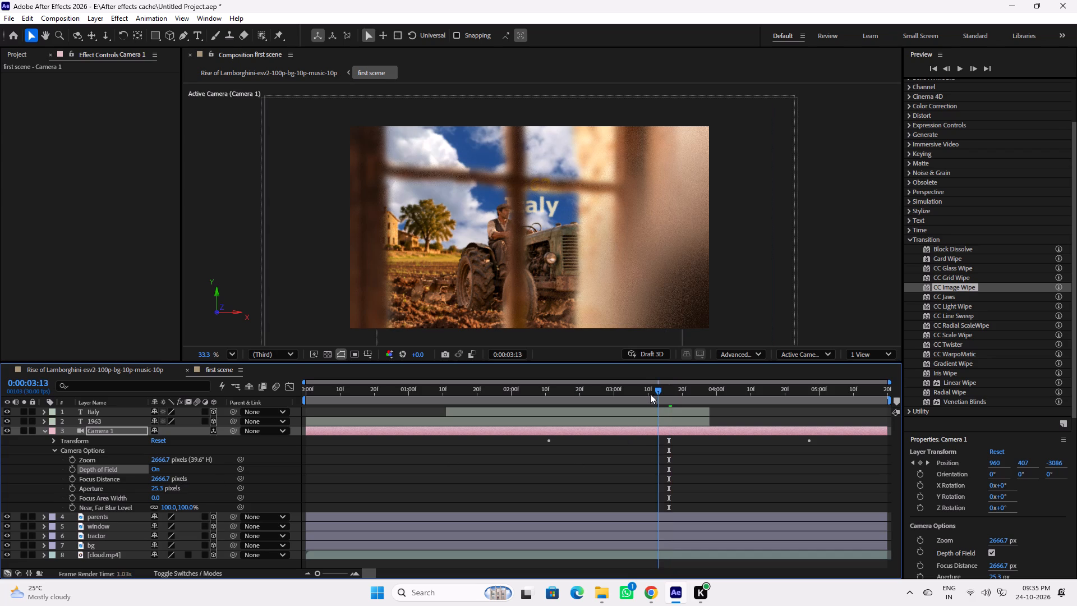
{"action": "left_click_drag", "start_coordinate": [650, 394], "coordinate": [644, 393]}
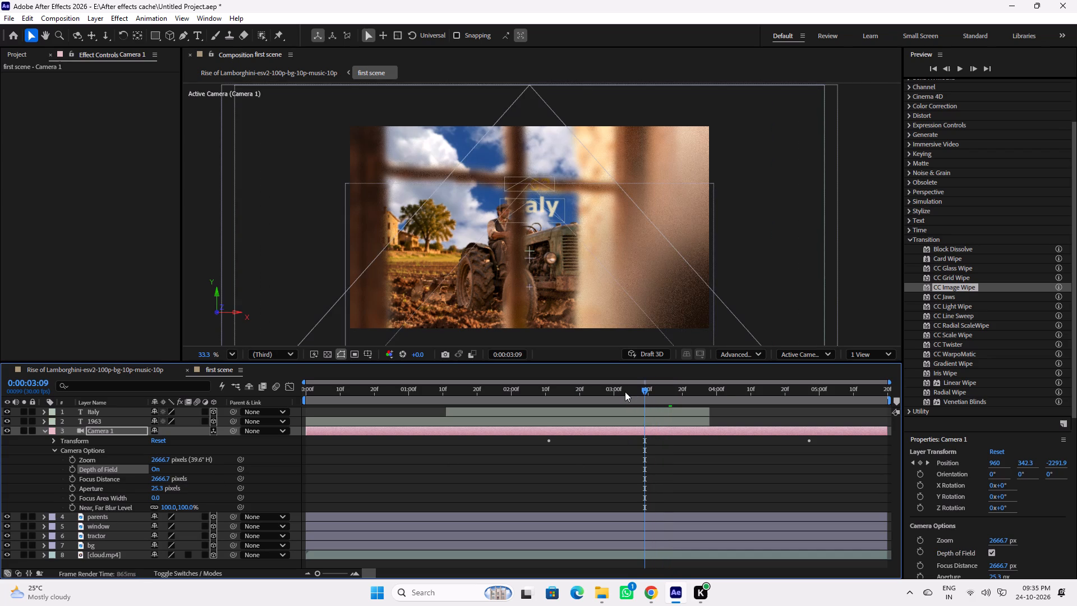
{"action": "left_click_drag", "start_coordinate": [647, 391], "coordinate": [659, 389]}
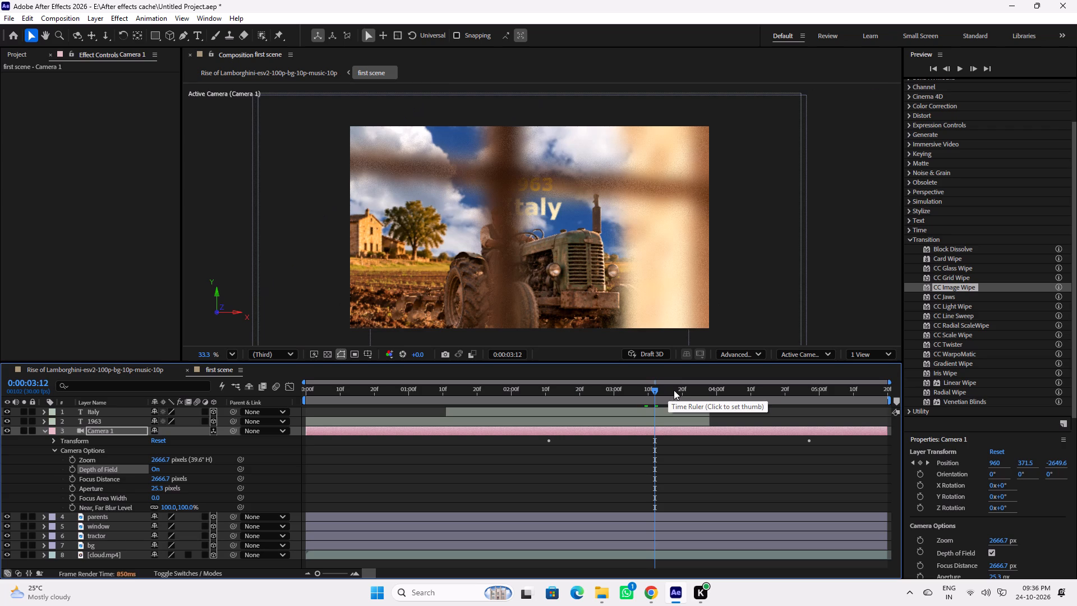
{"action": "left_click_drag", "start_coordinate": [657, 390], "coordinate": [670, 392]}
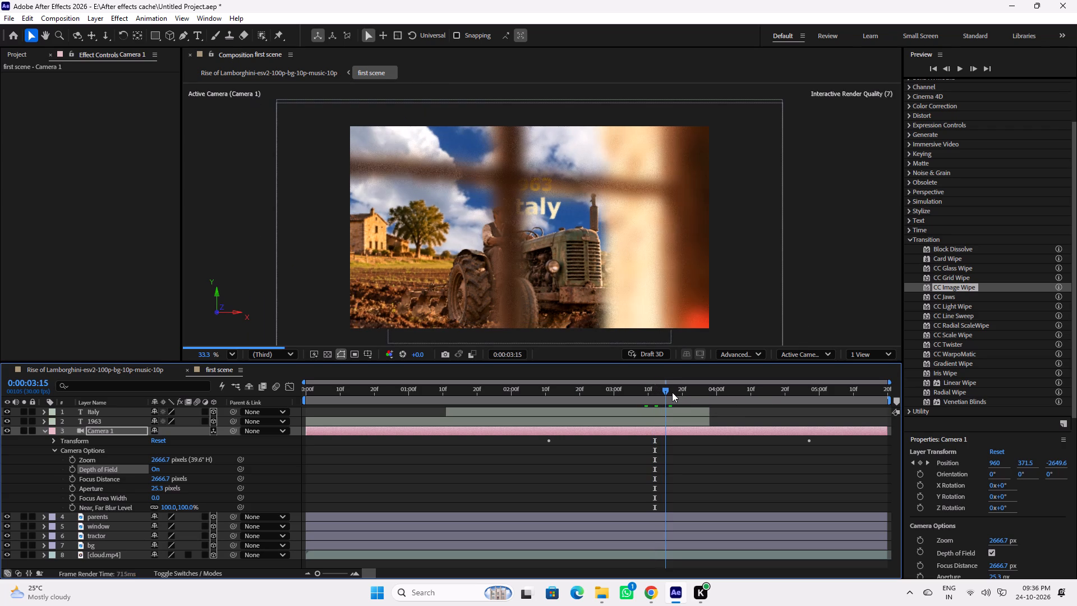
{"action": "left_click_drag", "start_coordinate": [673, 392], "coordinate": [687, 394]}
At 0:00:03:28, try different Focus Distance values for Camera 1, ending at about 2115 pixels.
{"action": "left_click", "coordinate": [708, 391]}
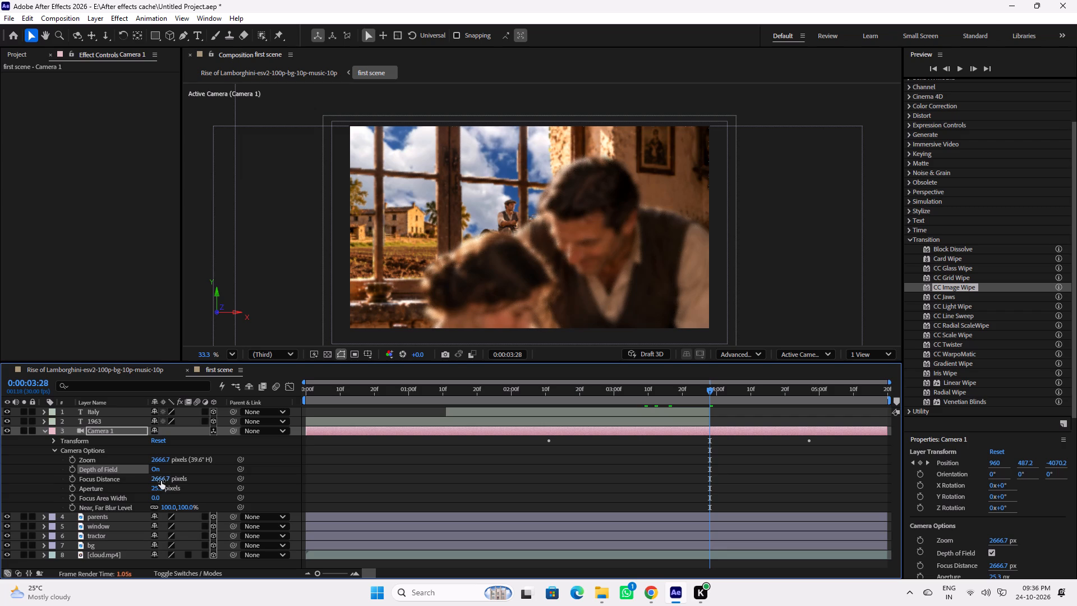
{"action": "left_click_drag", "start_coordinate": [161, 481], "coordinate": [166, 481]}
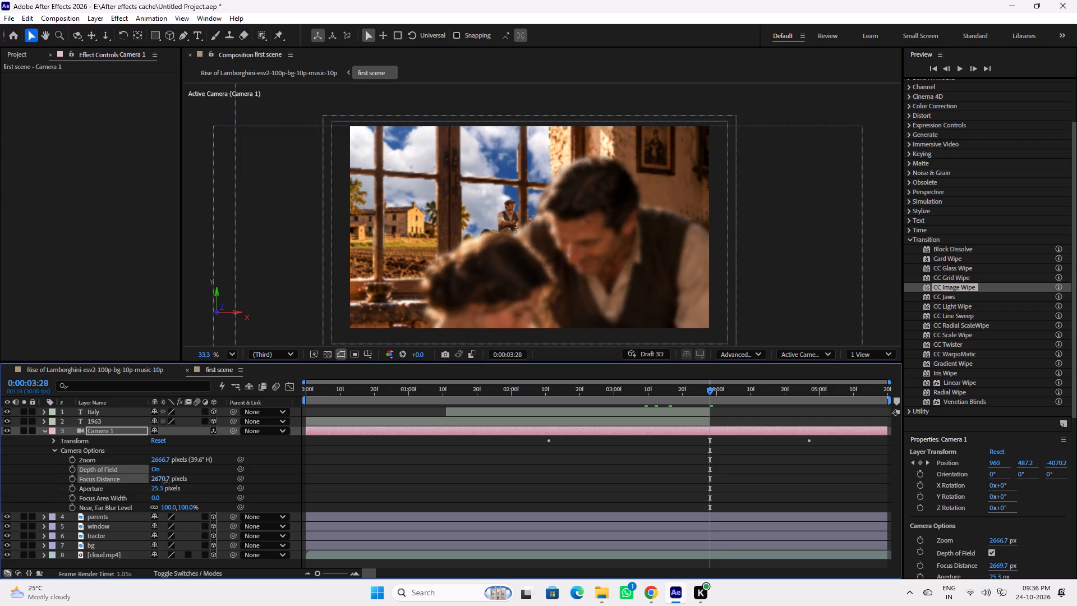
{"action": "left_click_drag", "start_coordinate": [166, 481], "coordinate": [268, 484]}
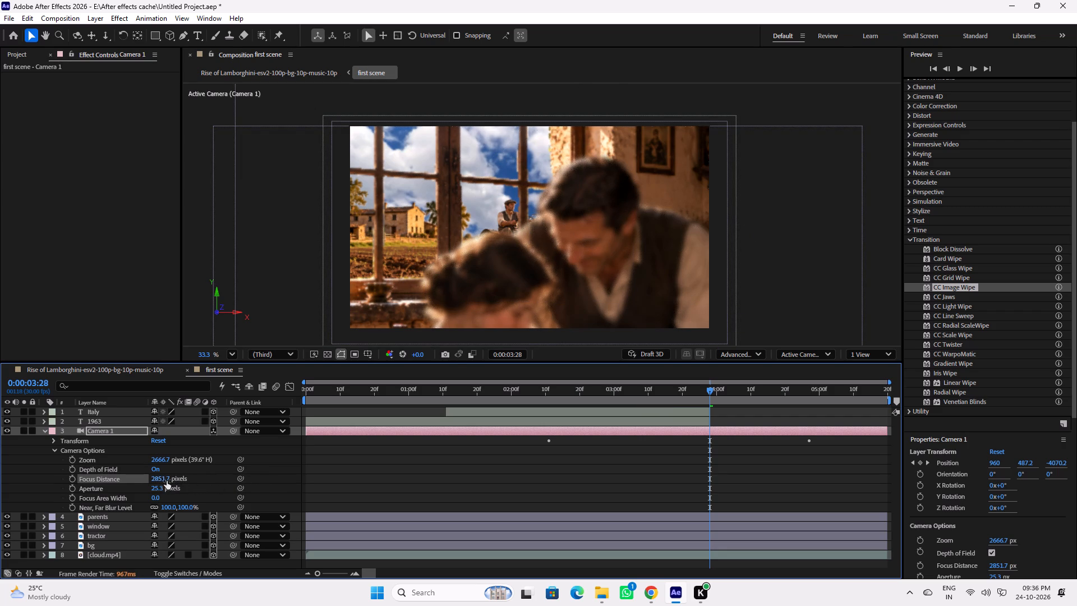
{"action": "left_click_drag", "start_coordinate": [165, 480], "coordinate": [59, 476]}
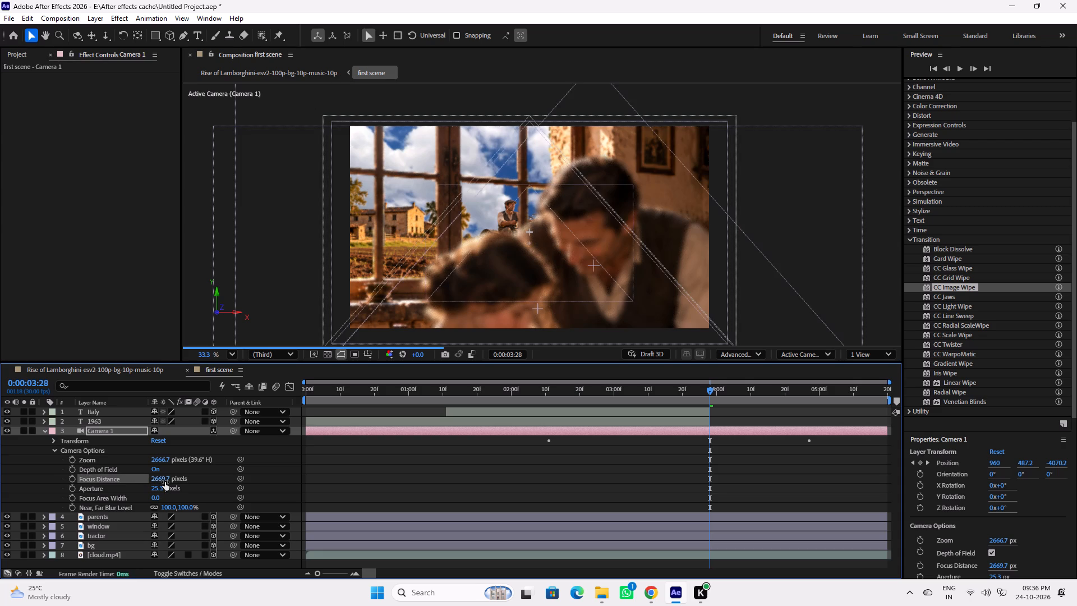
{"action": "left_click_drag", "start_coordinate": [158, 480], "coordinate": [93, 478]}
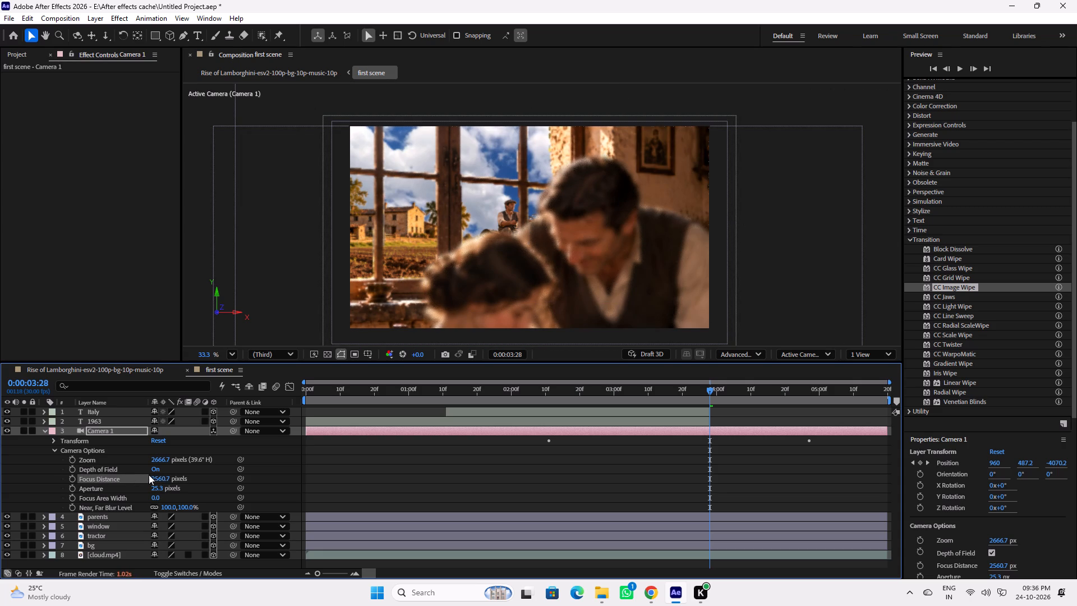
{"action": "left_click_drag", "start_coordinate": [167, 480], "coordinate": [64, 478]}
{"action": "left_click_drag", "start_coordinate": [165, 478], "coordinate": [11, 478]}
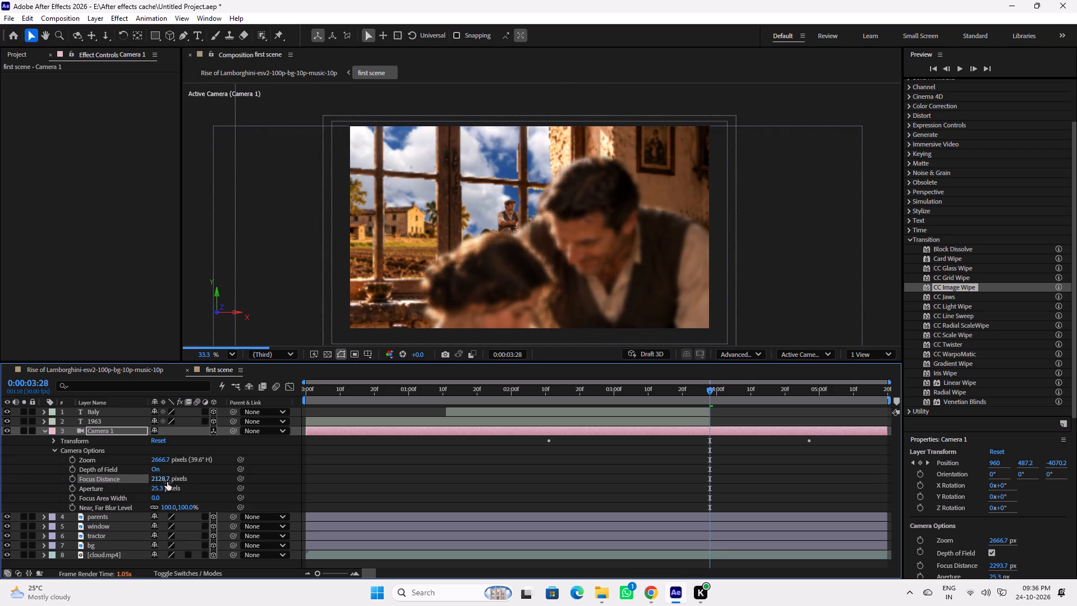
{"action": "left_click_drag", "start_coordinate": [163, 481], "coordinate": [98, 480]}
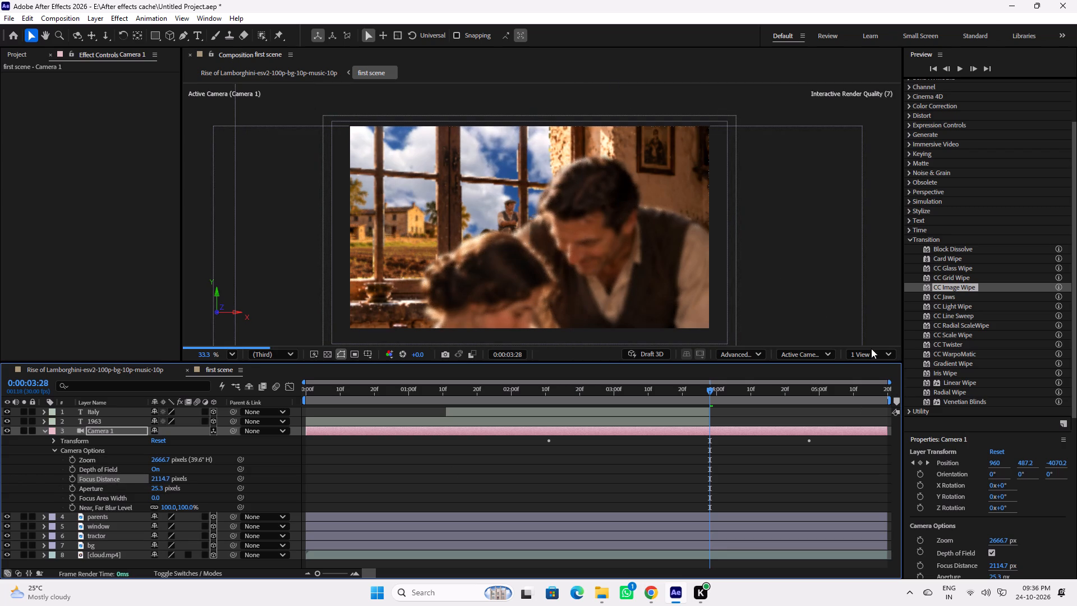
Switch the composition viewer to two views and show the whole camera and layer layout in the Top view.
{"action": "left_click", "coordinate": [864, 355]}
{"action": "left_click", "coordinate": [871, 384]}
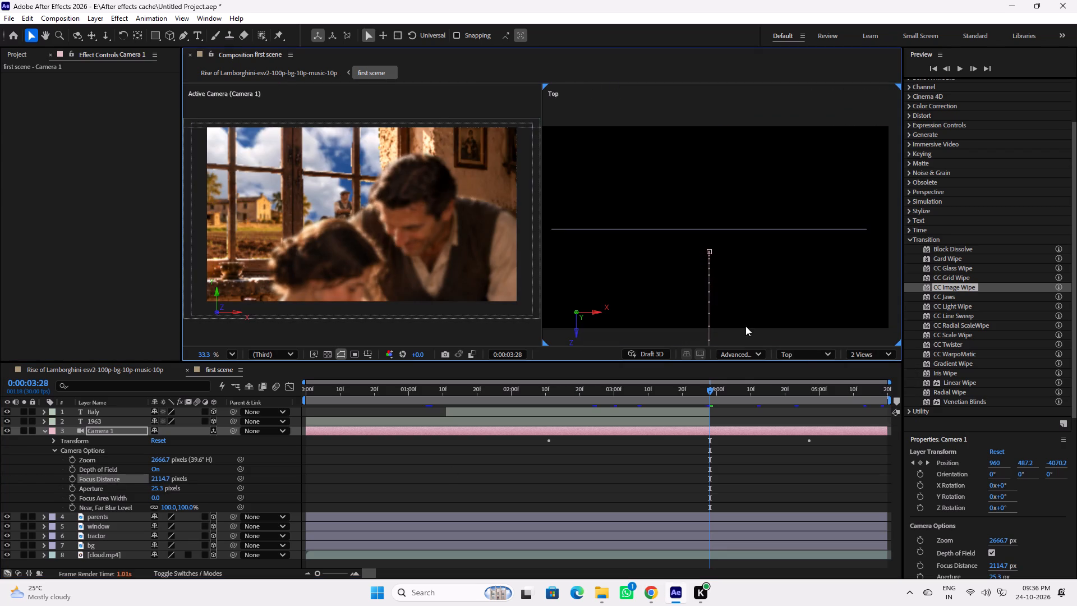
{"action": "scroll", "coordinate": [699, 255], "scroll_direction": "down", "scroll_amount": 15}
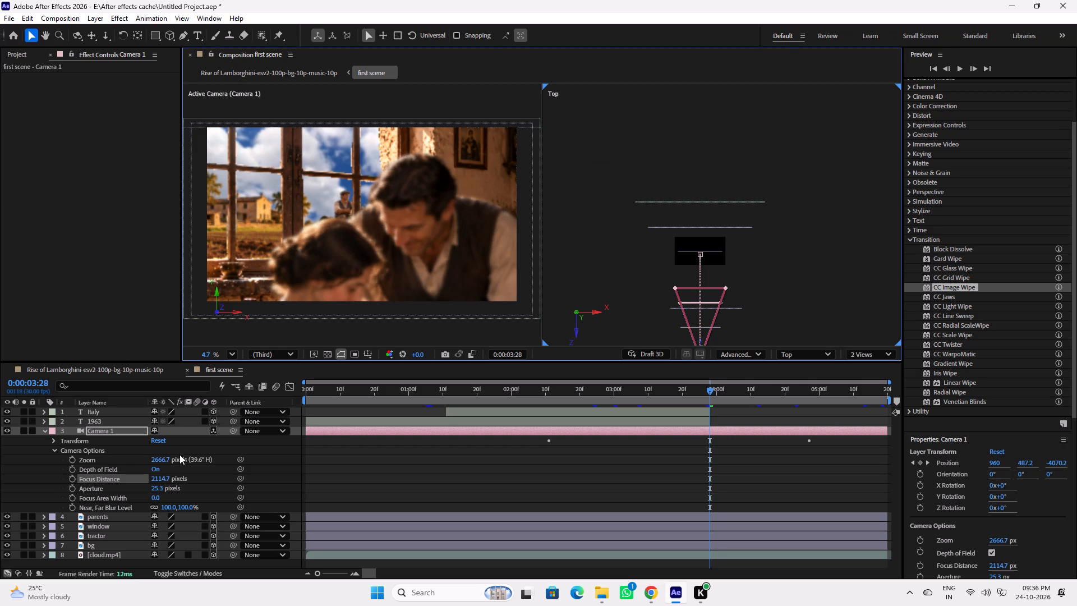
Reduce Camera 1's Focus Distance to 1200 pixels and fine-tune it to 1062 pixels, focusing on the father and child.
{"action": "left_click_drag", "start_coordinate": [160, 481], "coordinate": [72, 481]}
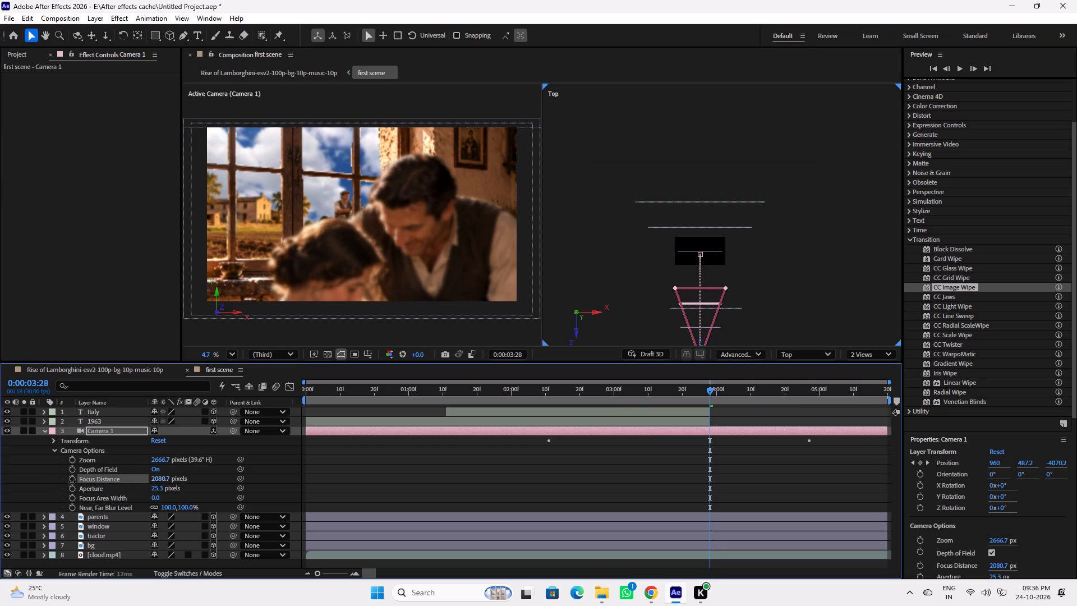
{"action": "left_click_drag", "start_coordinate": [72, 481], "coordinate": [47, 483]}
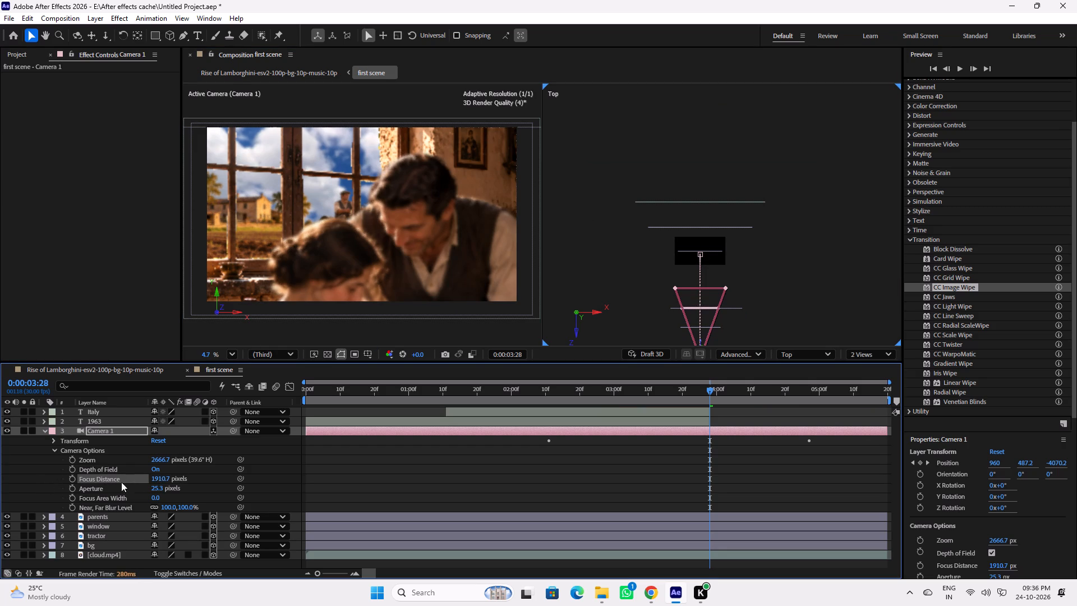
{"action": "left_click_drag", "start_coordinate": [165, 480], "coordinate": [48, 486]}
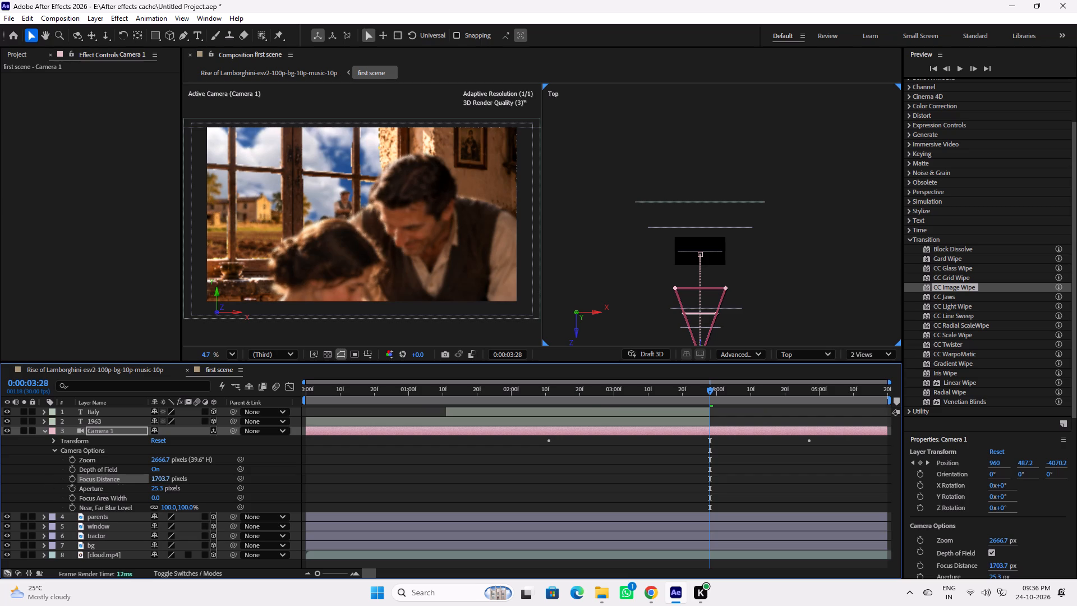
{"action": "left_click", "coordinate": [165, 480]}
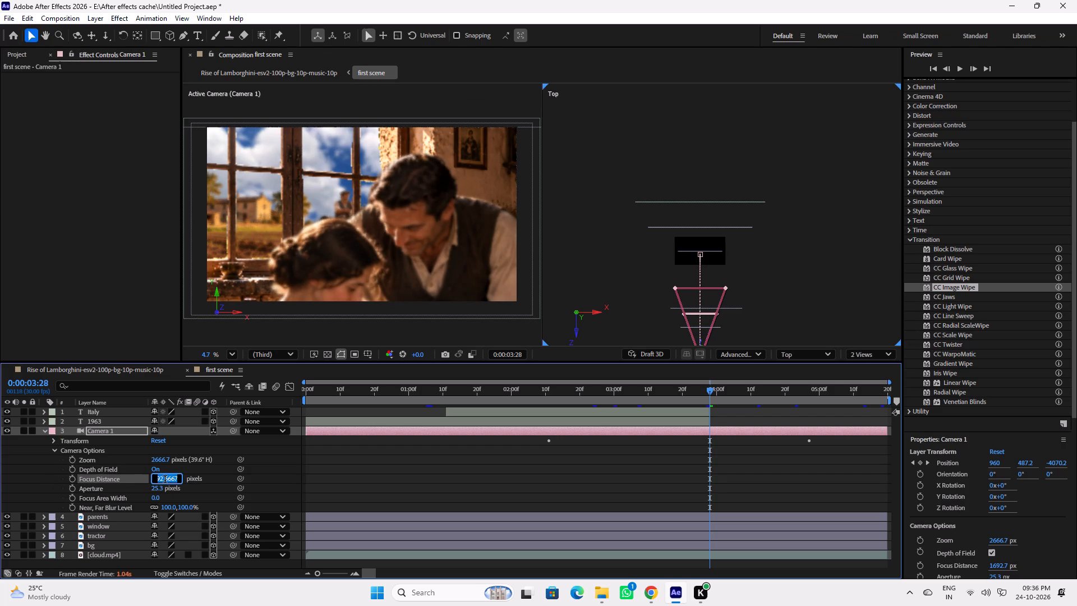
{"action": "type", "text": "1200"}
{"action": "key", "text": "Return"}
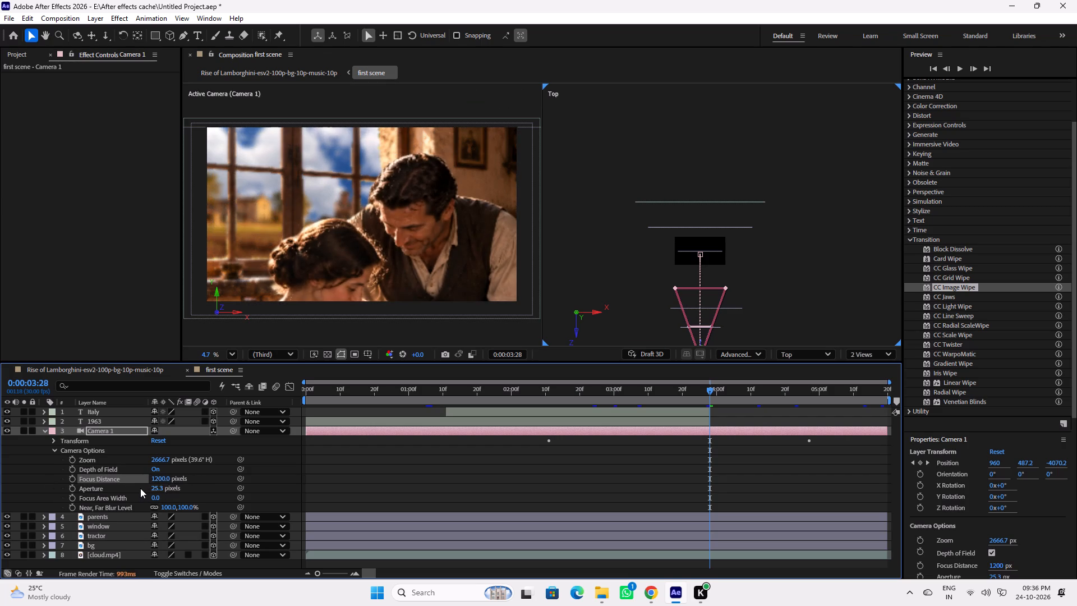
{"action": "left_click", "coordinate": [169, 475]}
{"action": "right_click", "coordinate": [186, 475]}
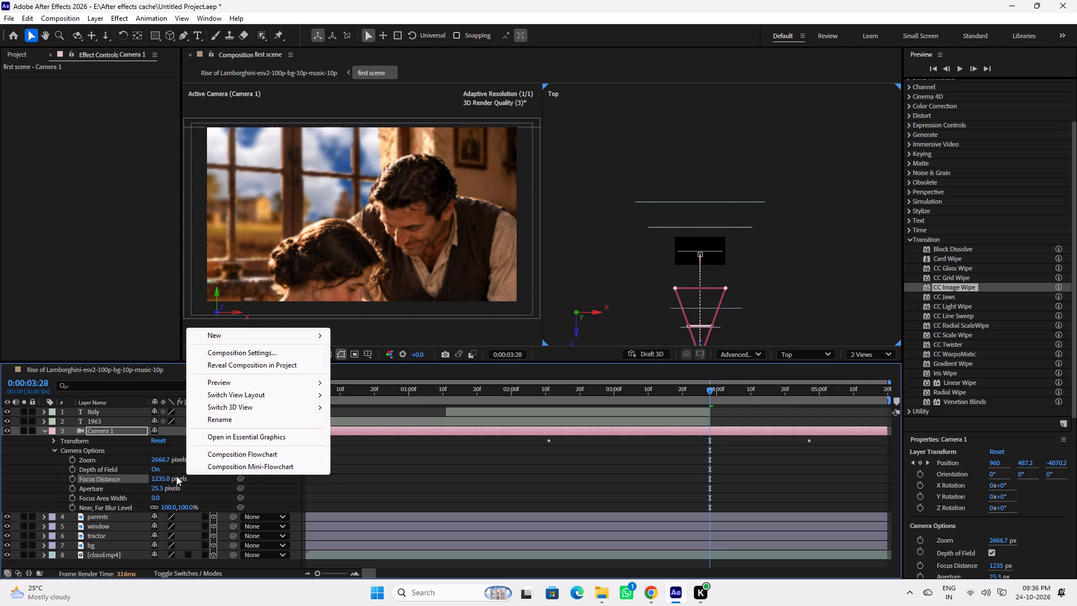
{"action": "left_click_drag", "start_coordinate": [164, 479], "coordinate": [93, 478]}
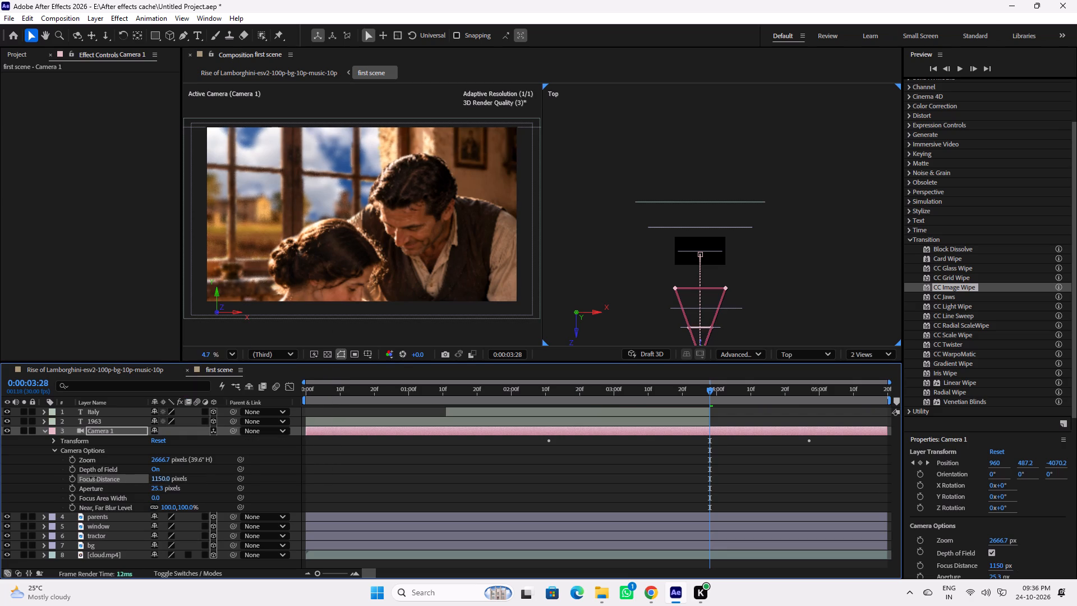
{"action": "left_click_drag", "start_coordinate": [93, 478], "coordinate": [66, 478]}
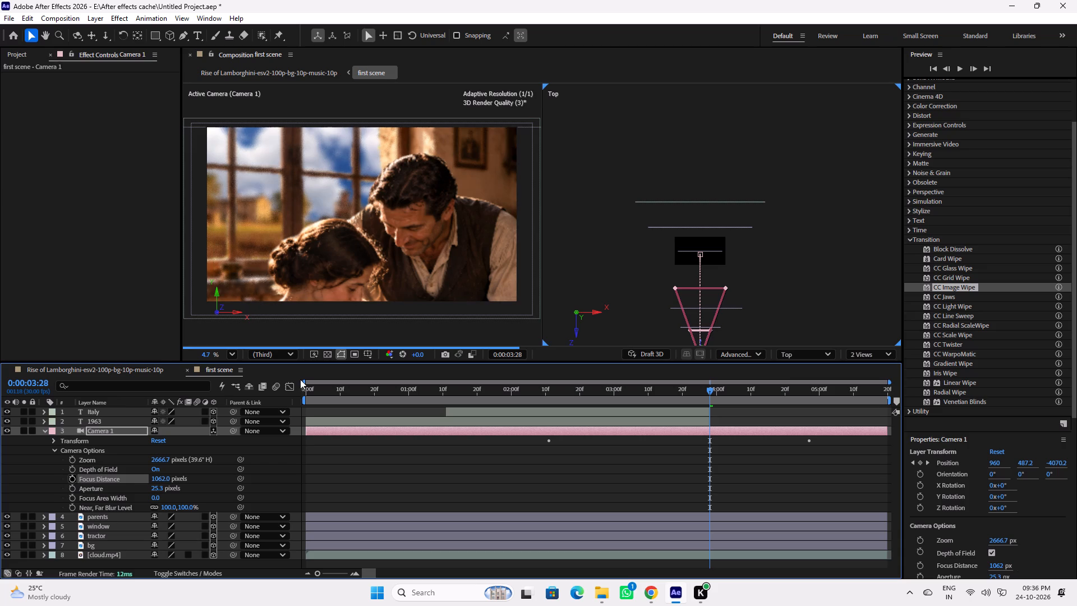
Set the composition viewer's preview resolution to Full and save the project.
{"action": "left_click", "coordinate": [273, 348]}
{"action": "left_click", "coordinate": [271, 355]}
{"action": "left_click", "coordinate": [275, 391]}
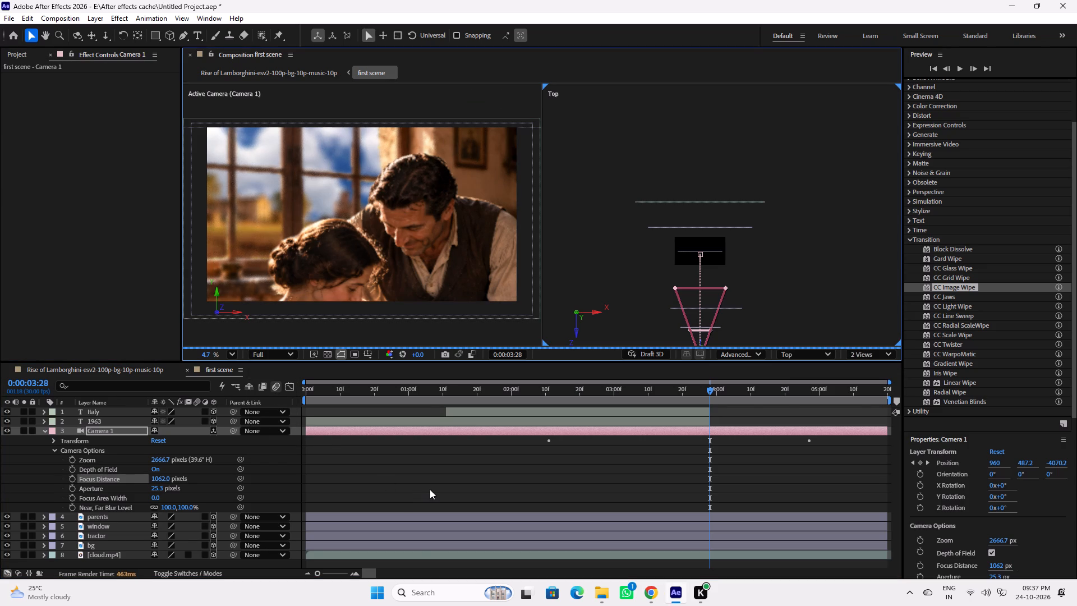
{"action": "key", "text": "ctrl+s"}
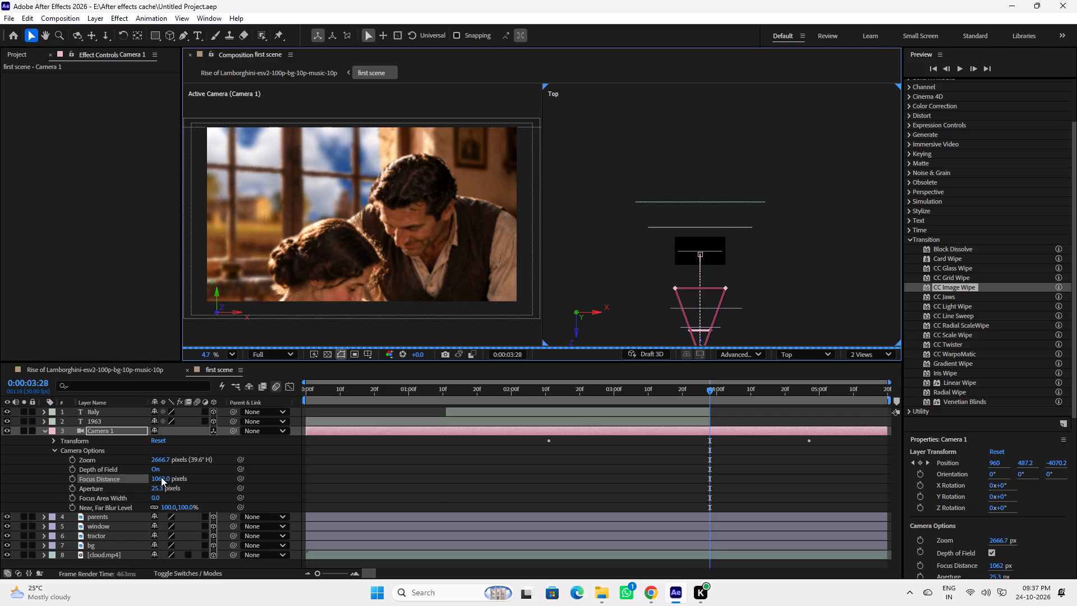
Reduce Camera 1's Focus Distance to 1043 pixels, check nearby frames, and lower it to 993 pixels at 0:00:04:00.
{"action": "left_click_drag", "start_coordinate": [161, 477], "coordinate": [142, 477]}
{"action": "right_click_drag", "start_coordinate": [148, 477], "coordinate": [142, 477]}
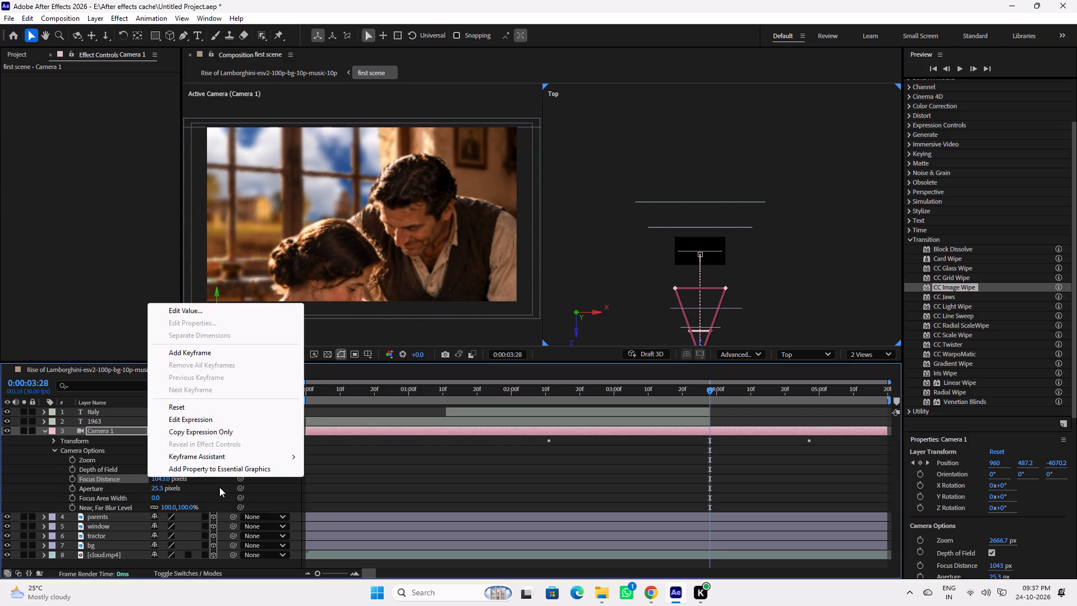
{"action": "left_click", "coordinate": [219, 487]}
{"action": "left_click_drag", "start_coordinate": [164, 478], "coordinate": [148, 478]}
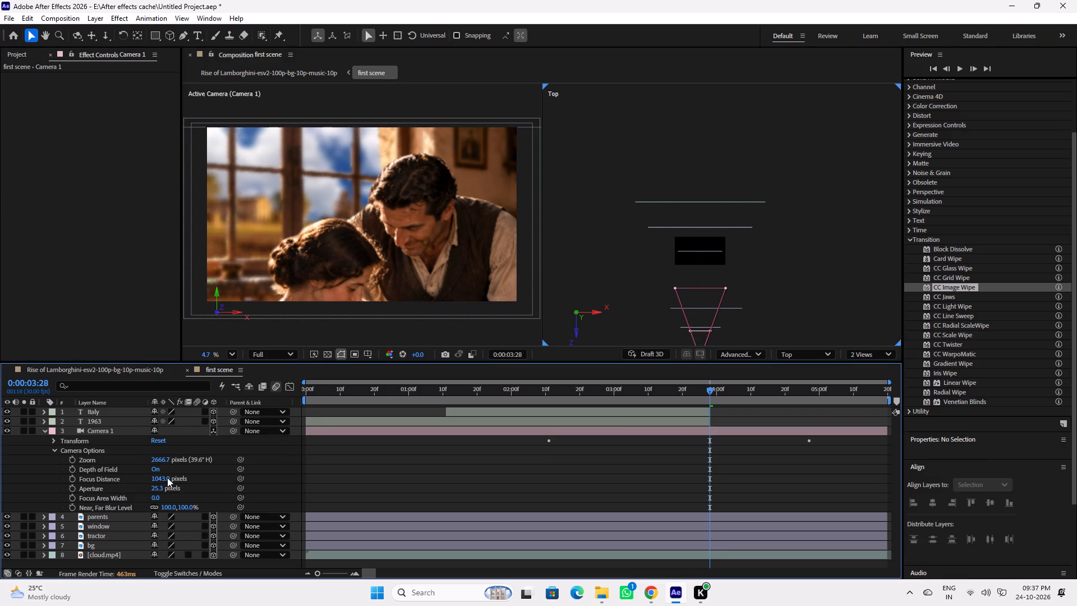
{"action": "left_click", "coordinate": [704, 392]}
{"action": "left_click", "coordinate": [702, 392]}
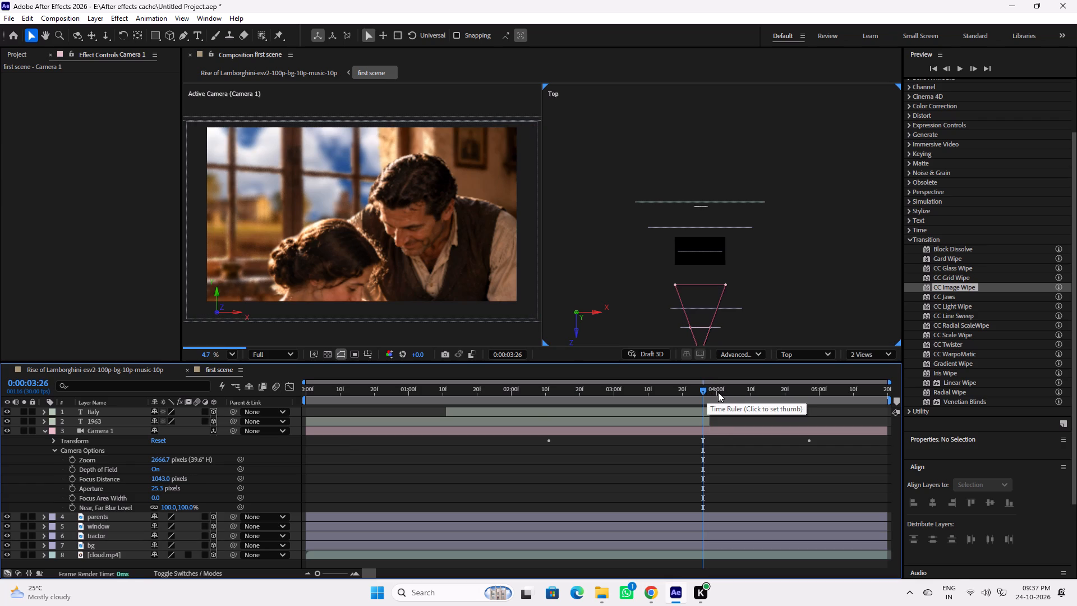
{"action": "left_click", "coordinate": [718, 392]}
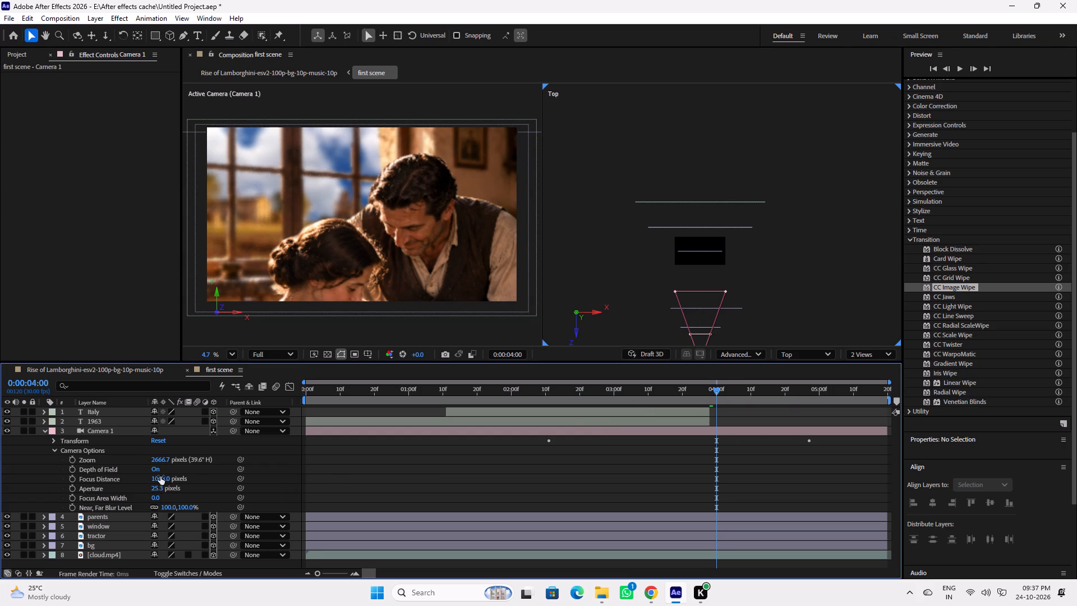
{"action": "left_click_drag", "start_coordinate": [160, 479], "coordinate": [129, 479]}
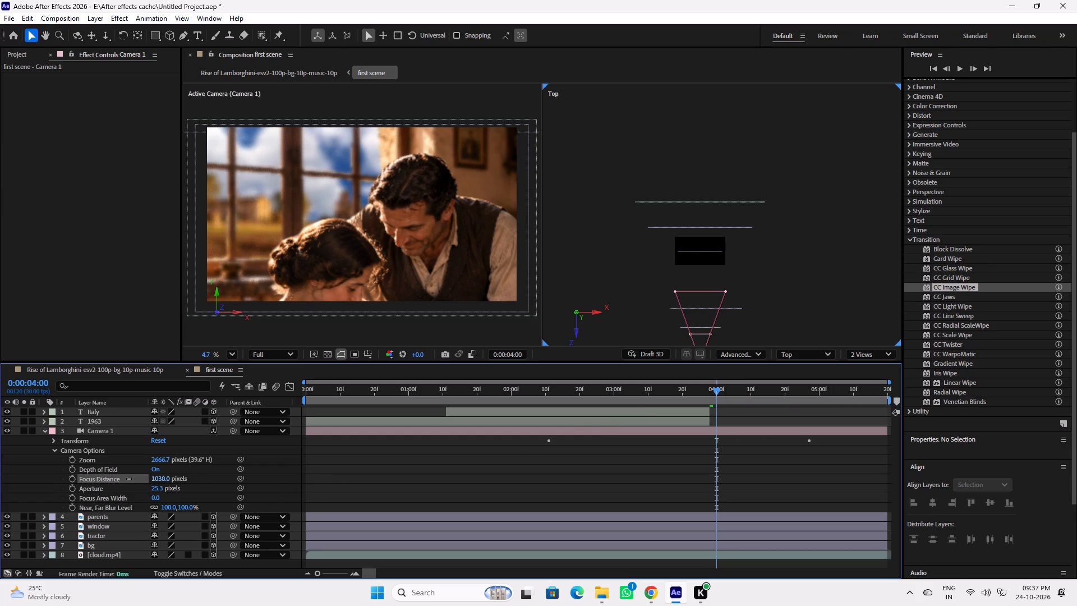
{"action": "left_click_drag", "start_coordinate": [129, 479], "coordinate": [80, 478]}
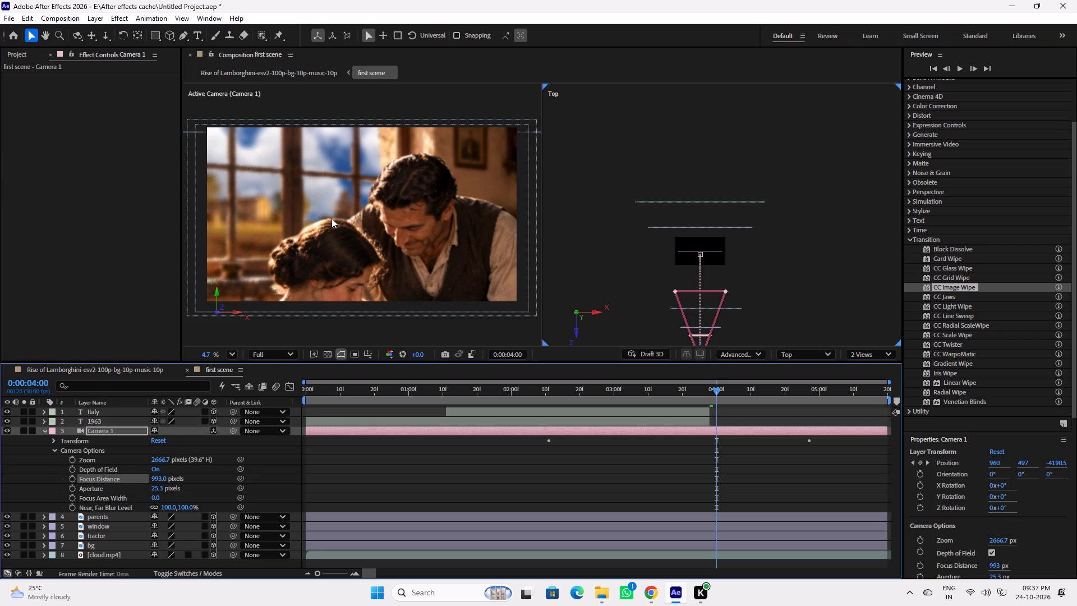
Check the father and child's focus at 0:00:04:08 and 0:00:04:17, and preview the scene from 0:00:01:00.
{"action": "left_click", "coordinate": [743, 391]}
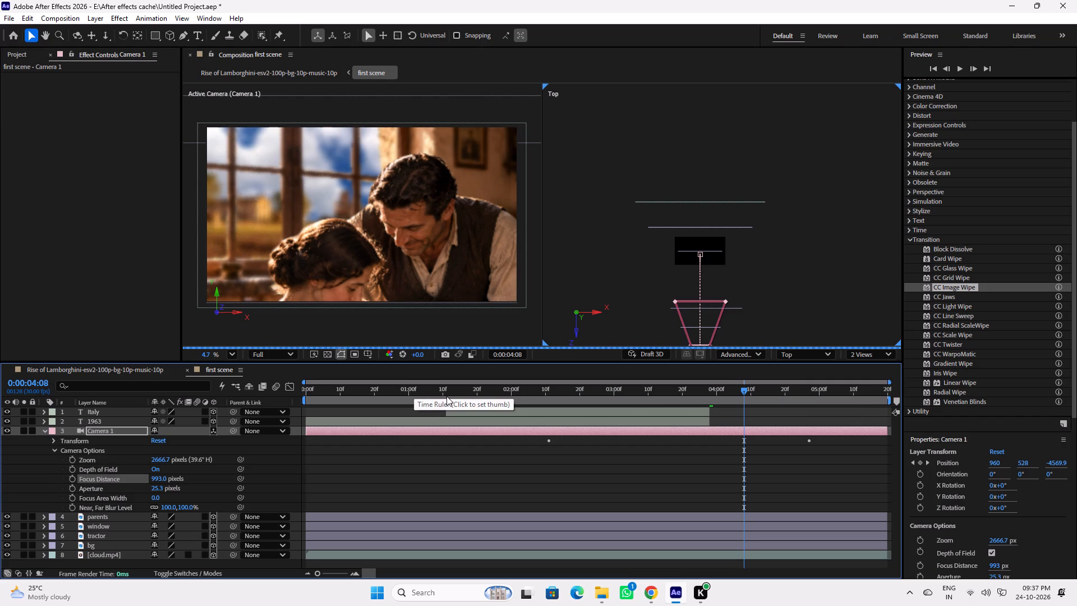
{"action": "left_click", "coordinate": [757, 392]}
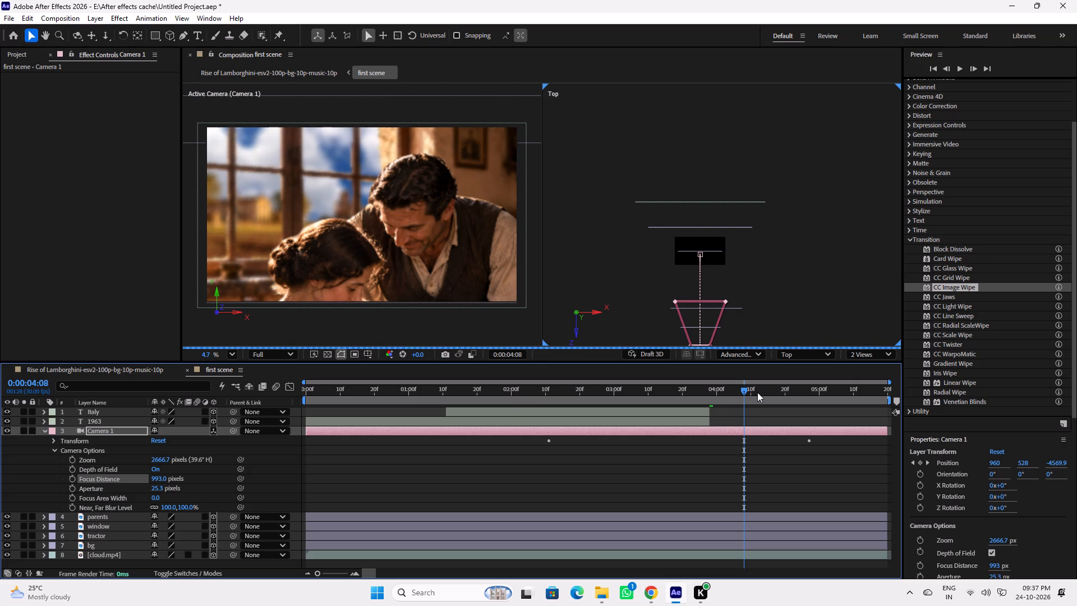
{"action": "left_click", "coordinate": [775, 393]}
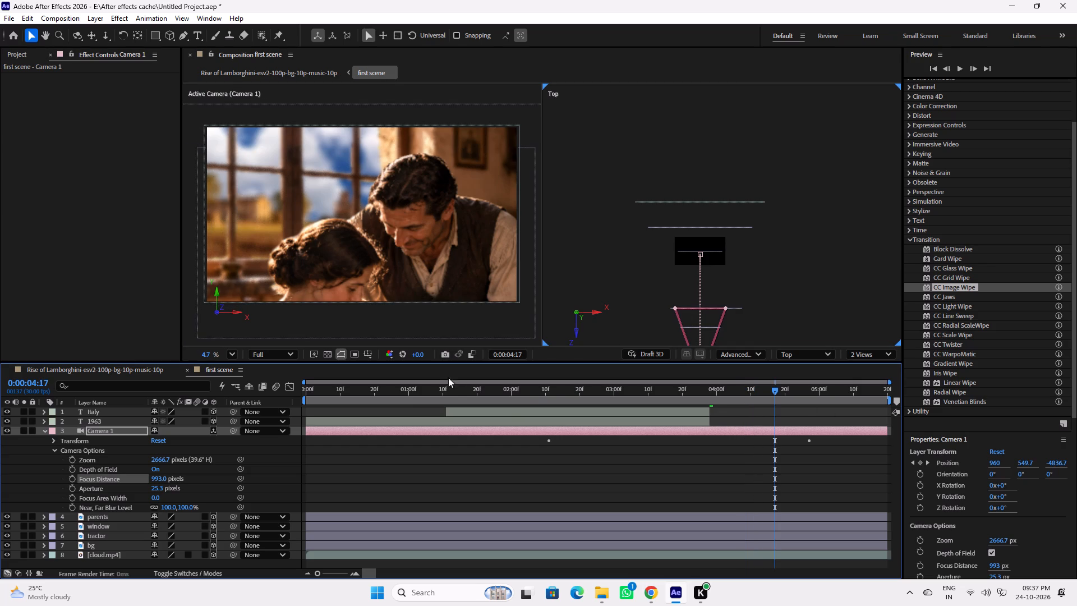
{"action": "left_click", "coordinate": [407, 390]}
{"action": "key", "text": "space"}
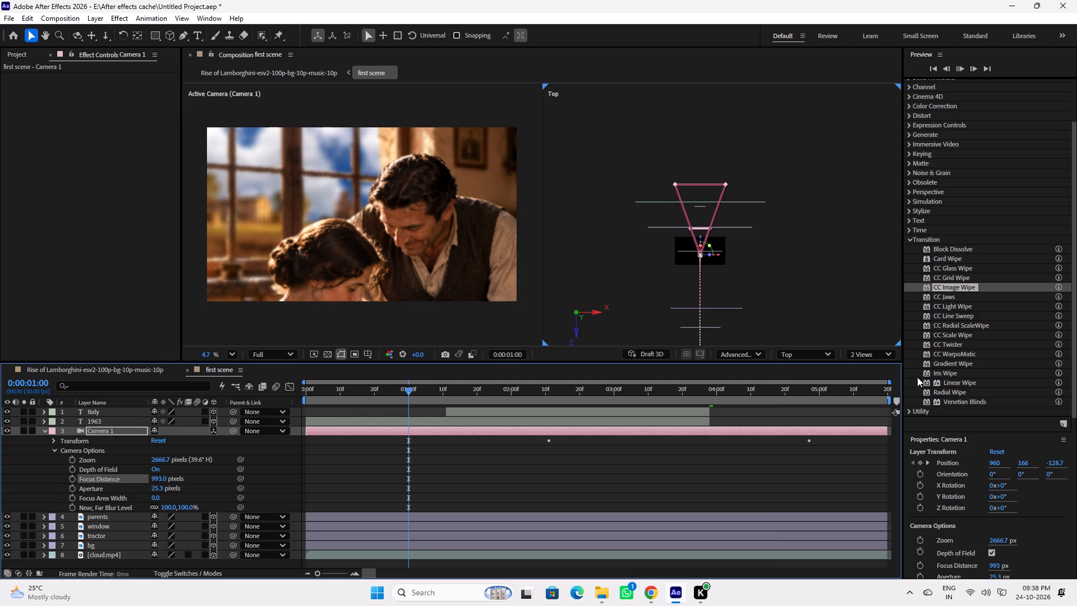
Return the composition viewer to one view, fit the frame, reduce magnification to 33.3%, and save the project.
{"action": "left_click", "coordinate": [869, 353]}
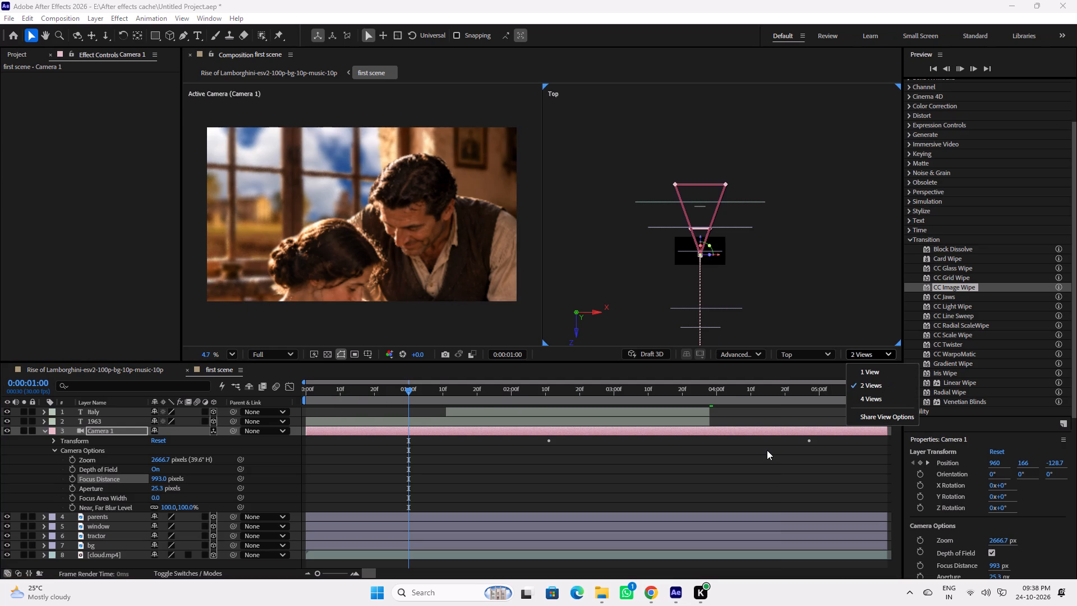
{"action": "left_click", "coordinate": [878, 373]}
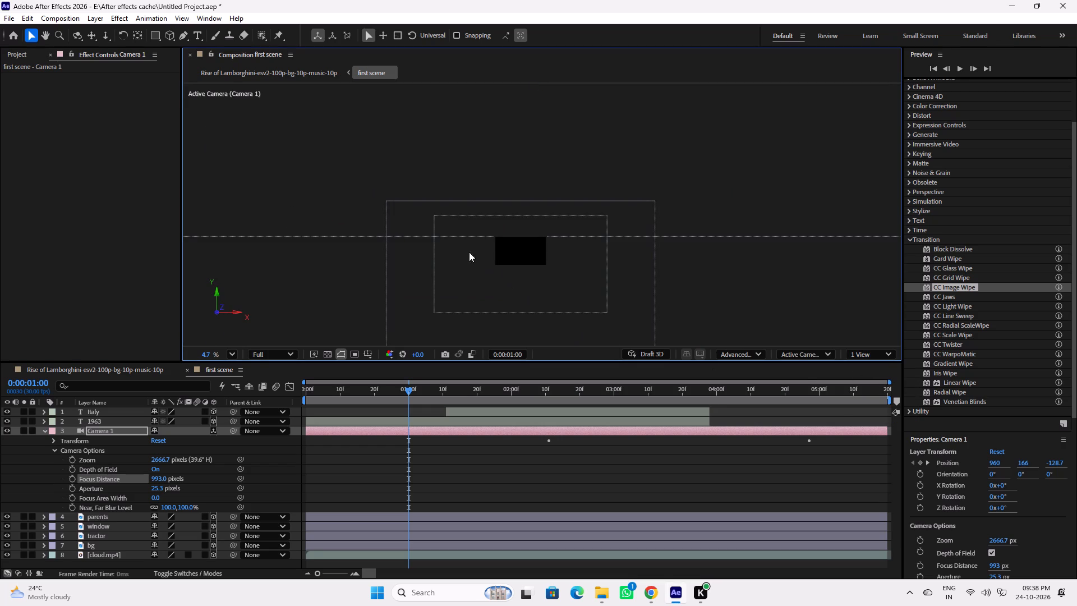
{"action": "left_click", "coordinate": [232, 354]}
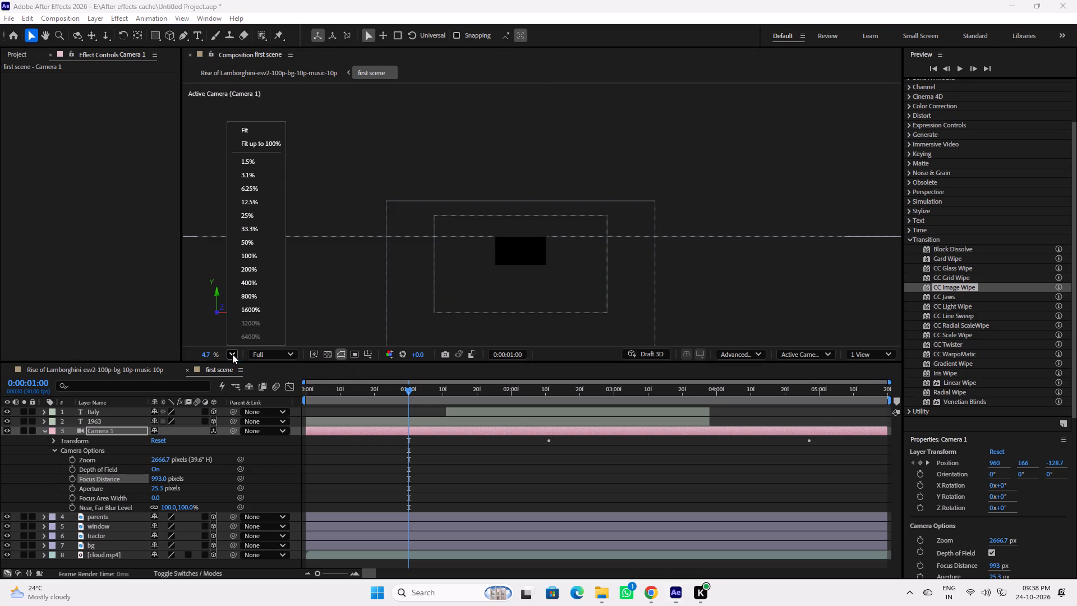
{"action": "left_click", "coordinate": [261, 143]}
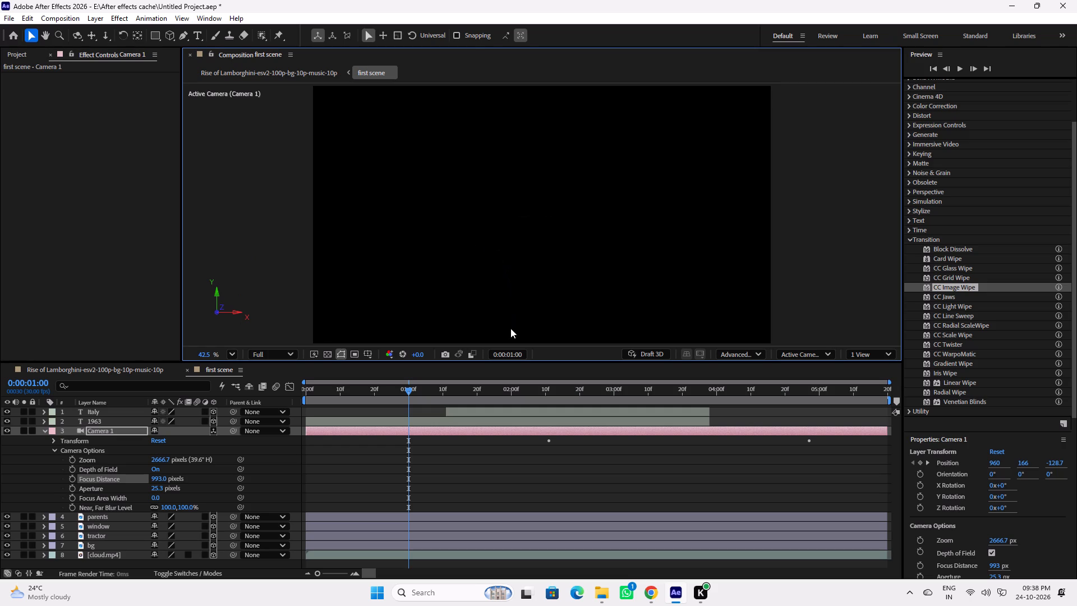
{"action": "scroll", "coordinate": [514, 261], "scroll_direction": "down", "scroll_amount": 2}
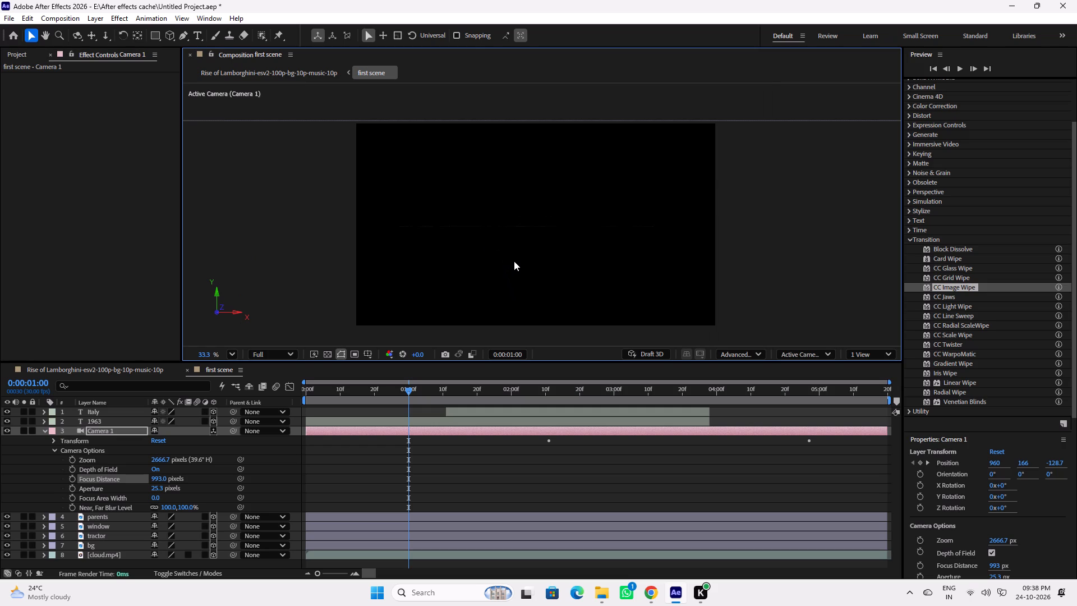
{"action": "key", "text": "ctrl+s"}
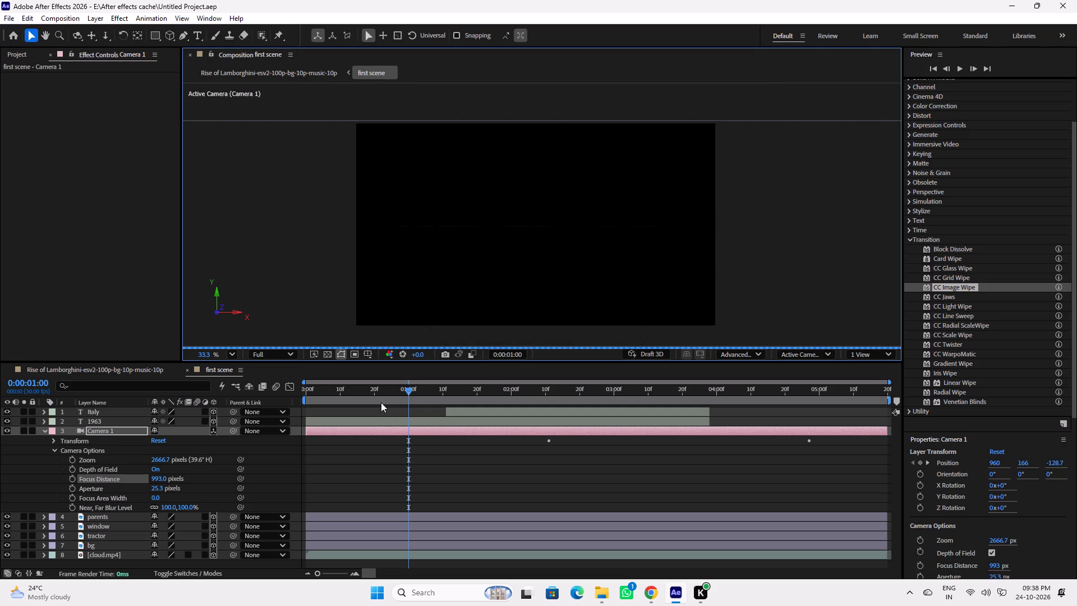
Move to 0:00:00:03 and set the composition viewer's preview resolution to Half.
{"action": "left_click_drag", "start_coordinate": [317, 392], "coordinate": [312, 393]}
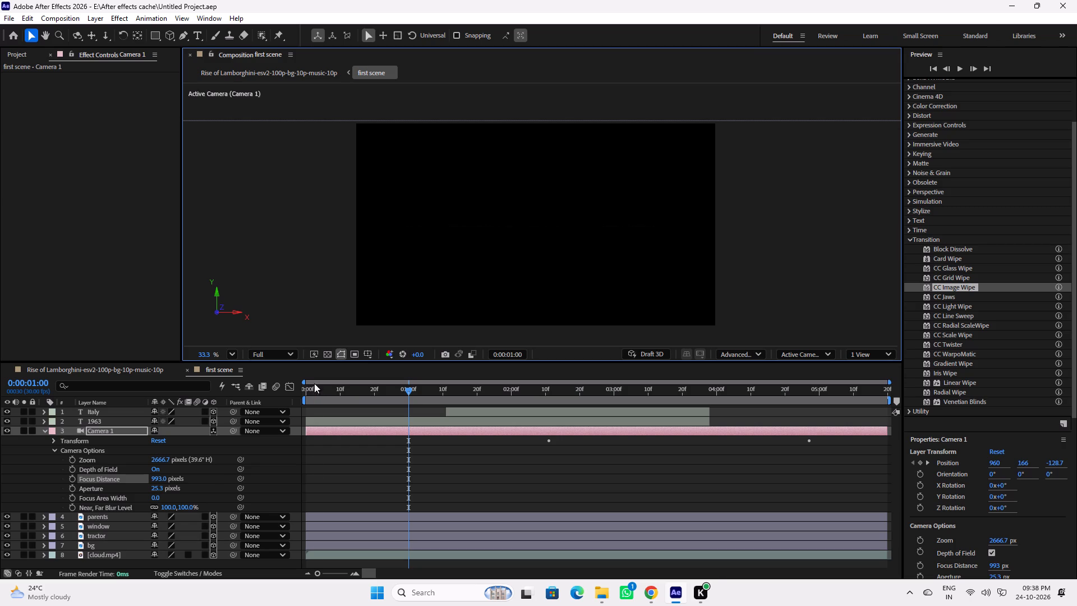
{"action": "left_click", "coordinate": [278, 356]}
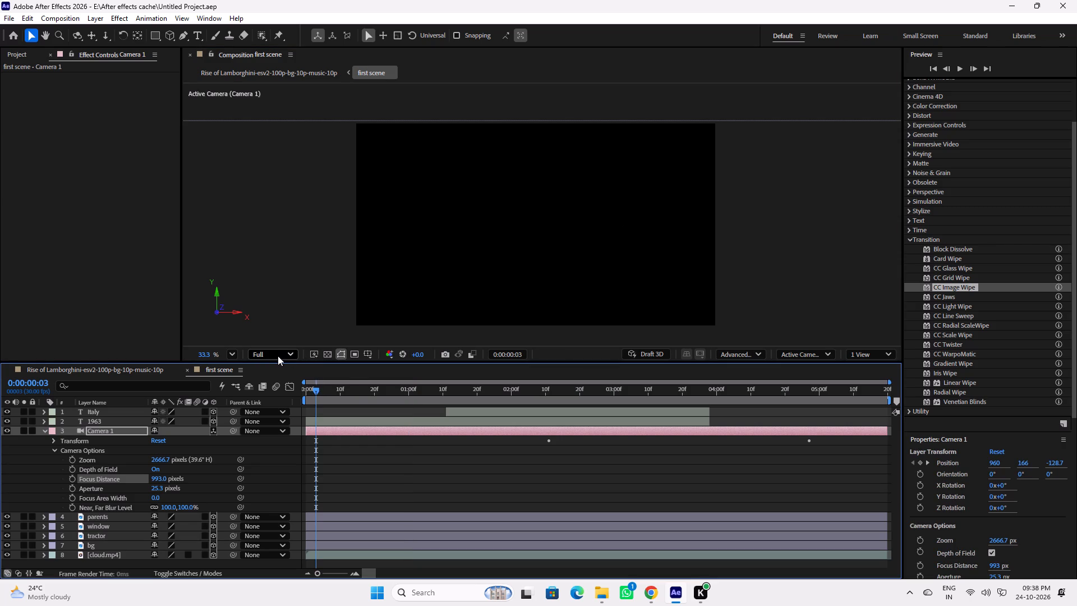
{"action": "left_click", "coordinate": [274, 405]}
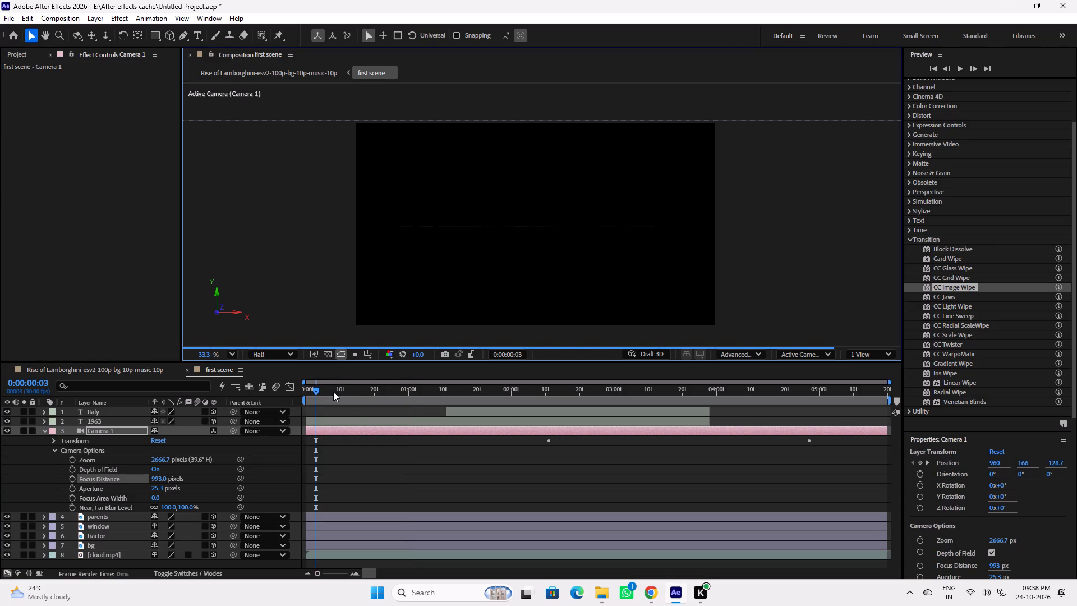
Play and scrub the scene's opening up to 0:00:01:09 to examine the blur on the clouds and the 1963 title.
{"action": "left_click_drag", "start_coordinate": [333, 392], "coordinate": [326, 391]}
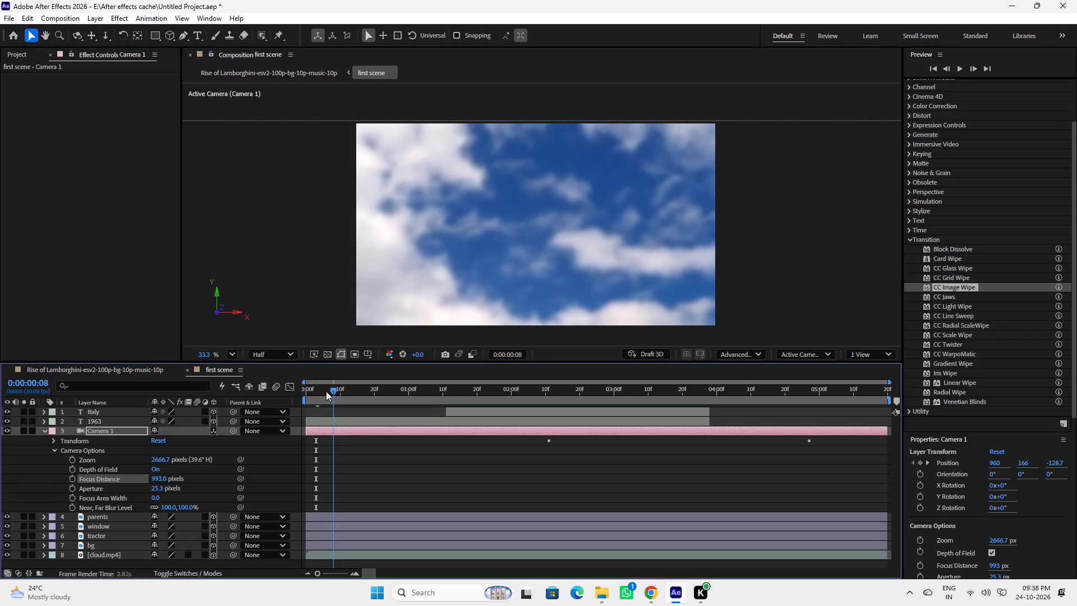
{"action": "left_click_drag", "start_coordinate": [326, 391], "coordinate": [312, 390]}
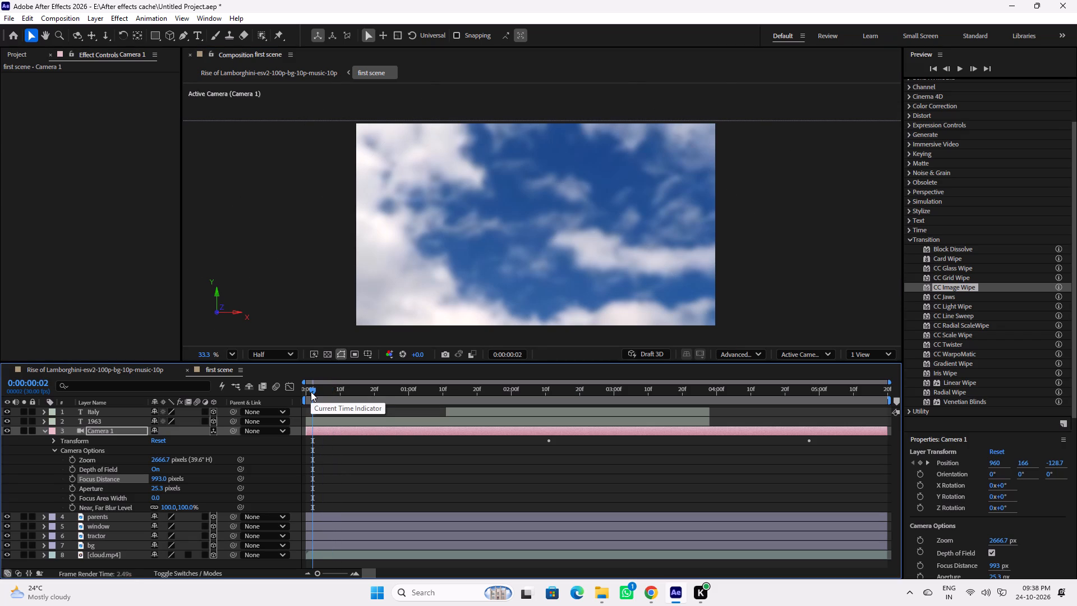
{"action": "key", "text": "space"}
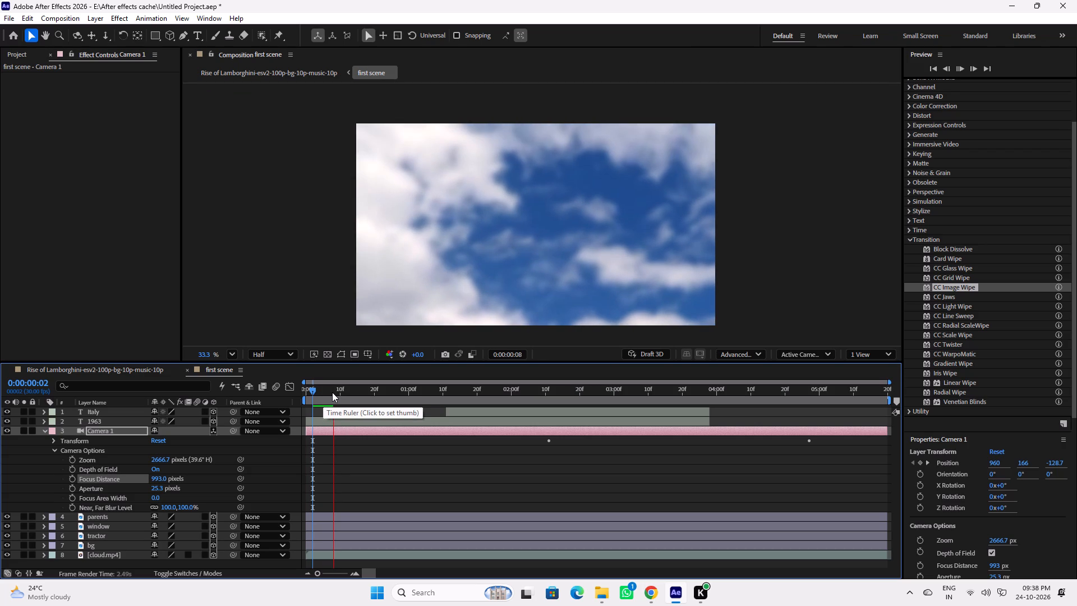
{"action": "left_click_drag", "start_coordinate": [332, 392], "coordinate": [353, 391]}
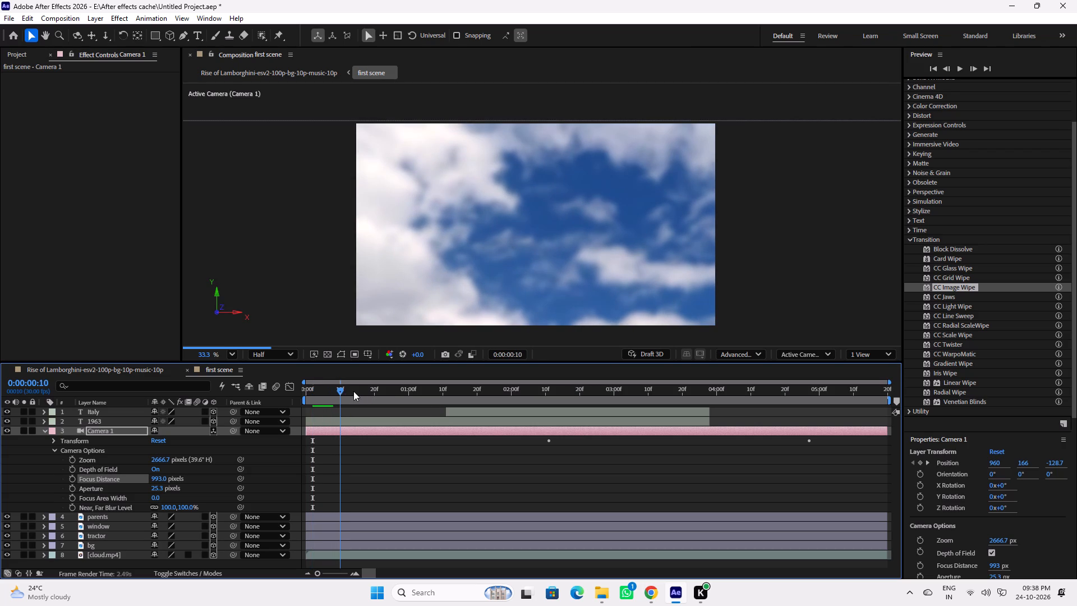
{"action": "left_click_drag", "start_coordinate": [353, 391], "coordinate": [397, 391]}
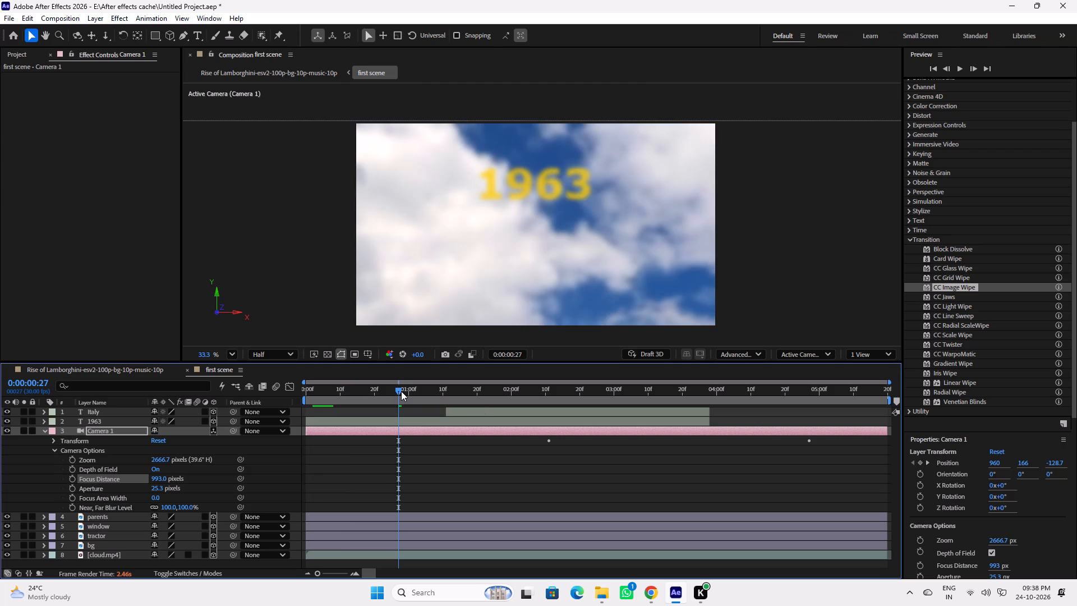
{"action": "left_click", "coordinate": [358, 392]}
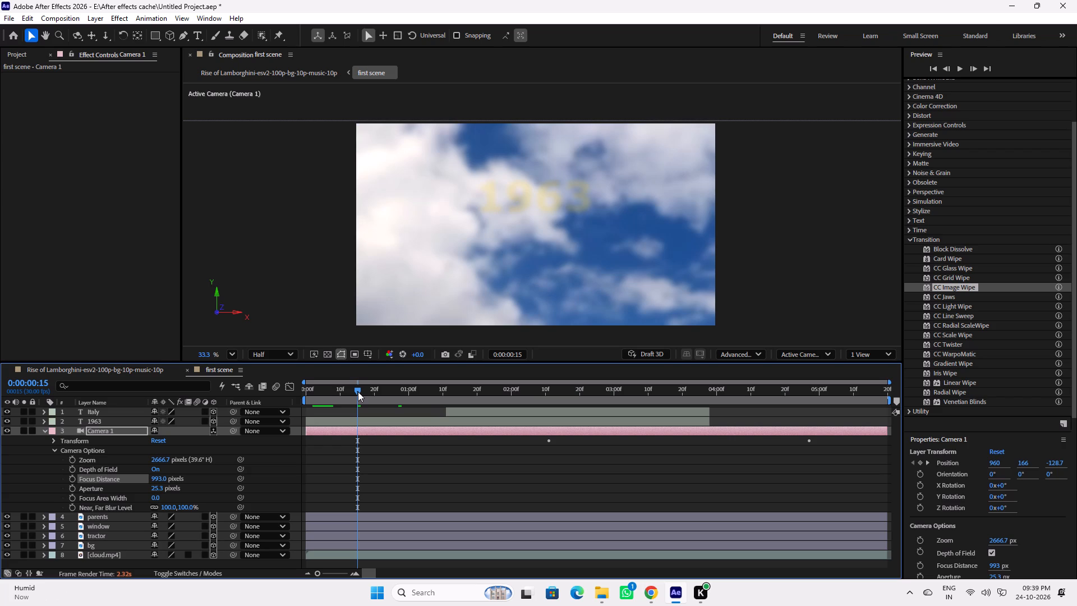
{"action": "left_click_drag", "start_coordinate": [365, 390], "coordinate": [383, 390]}
{"action": "left_click", "coordinate": [404, 390]}
{"action": "left_click", "coordinate": [439, 391]}
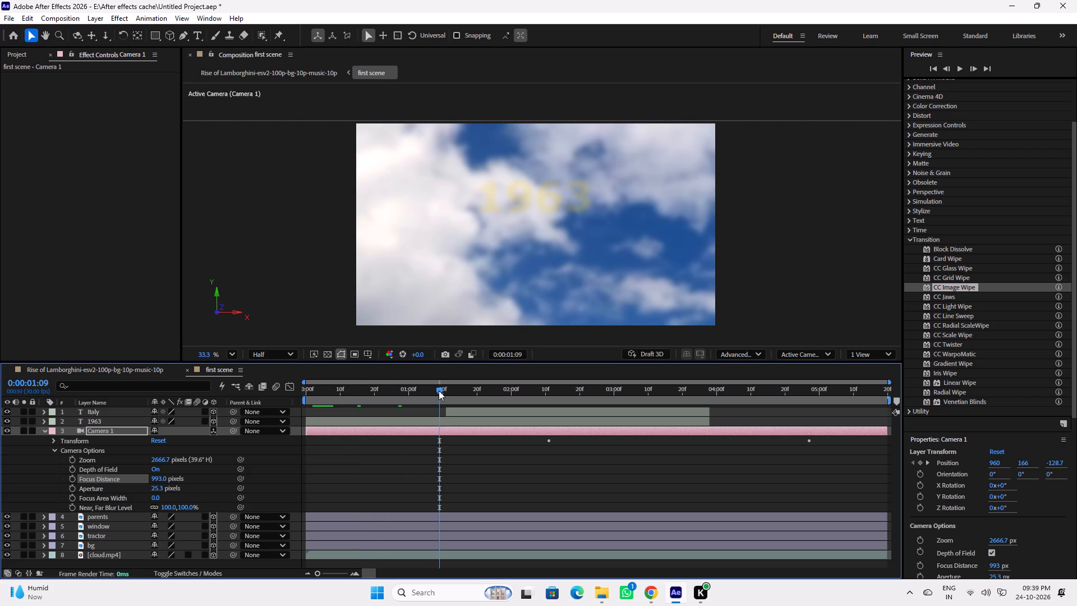
Examine the 1963 and Italy titles' blur around 0:00:02:07 to 0:00:02:27, save the project, and return to 0:00:00:04.
{"action": "left_click", "coordinate": [497, 396]}
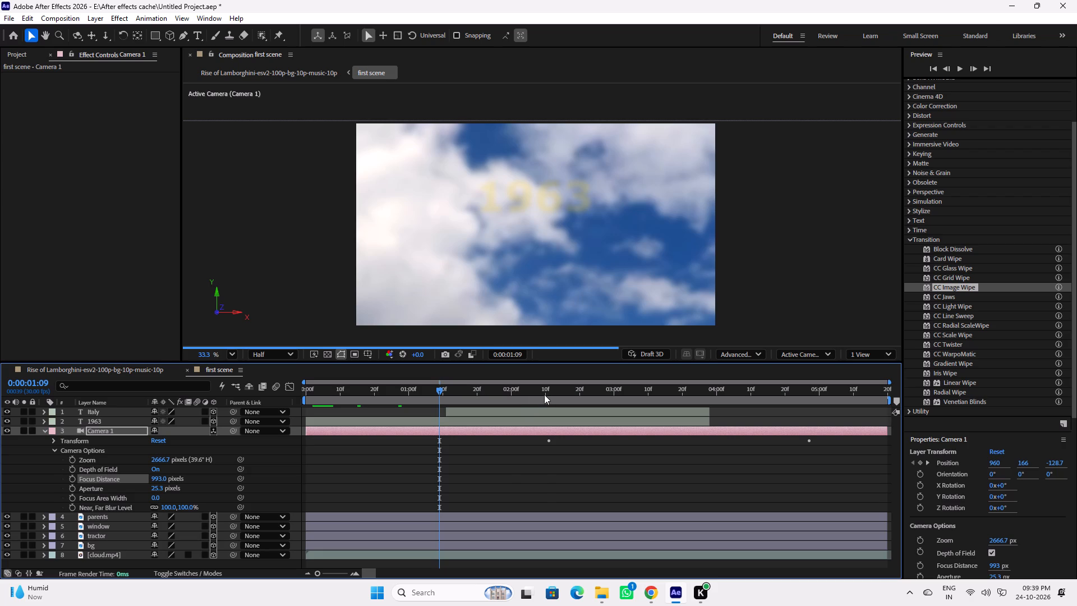
{"action": "left_click", "coordinate": [545, 394]}
{"action": "left_click", "coordinate": [579, 392]}
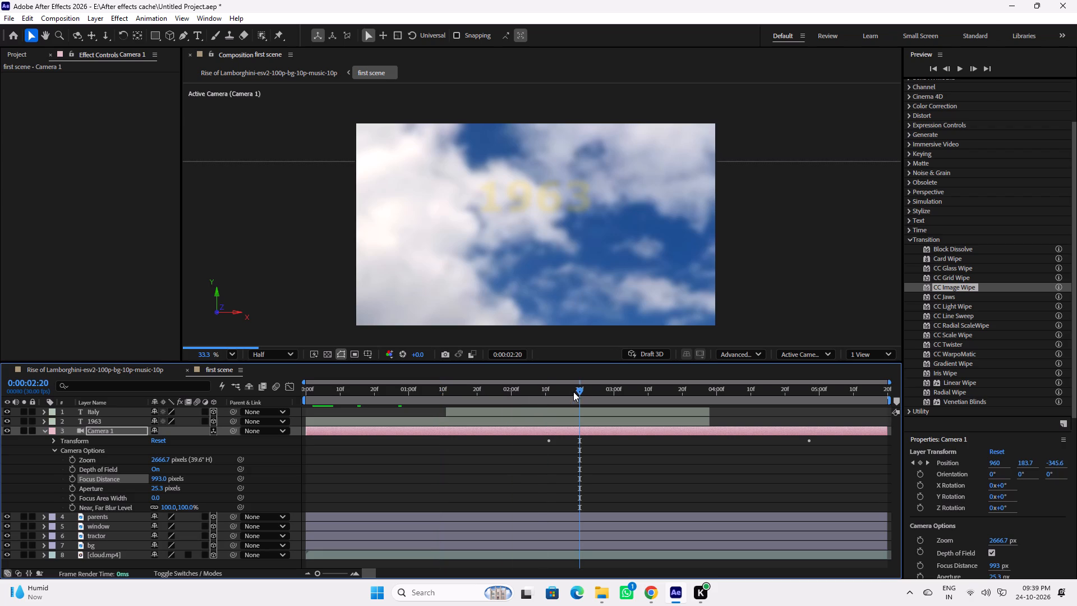
{"action": "left_click", "coordinate": [540, 392]}
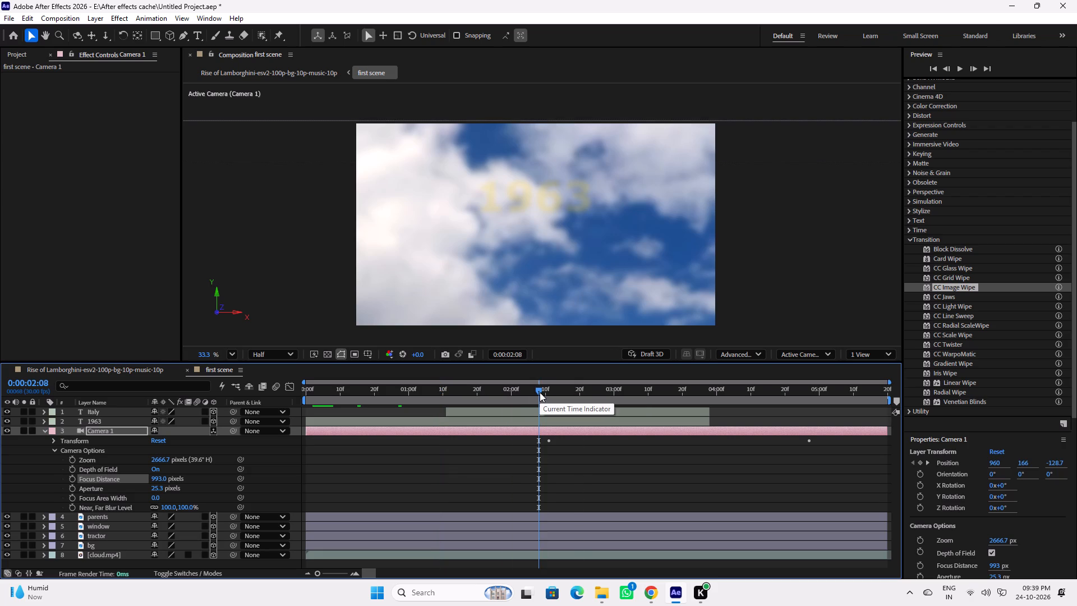
{"action": "left_click", "coordinate": [533, 392]}
{"action": "left_click", "coordinate": [537, 392]}
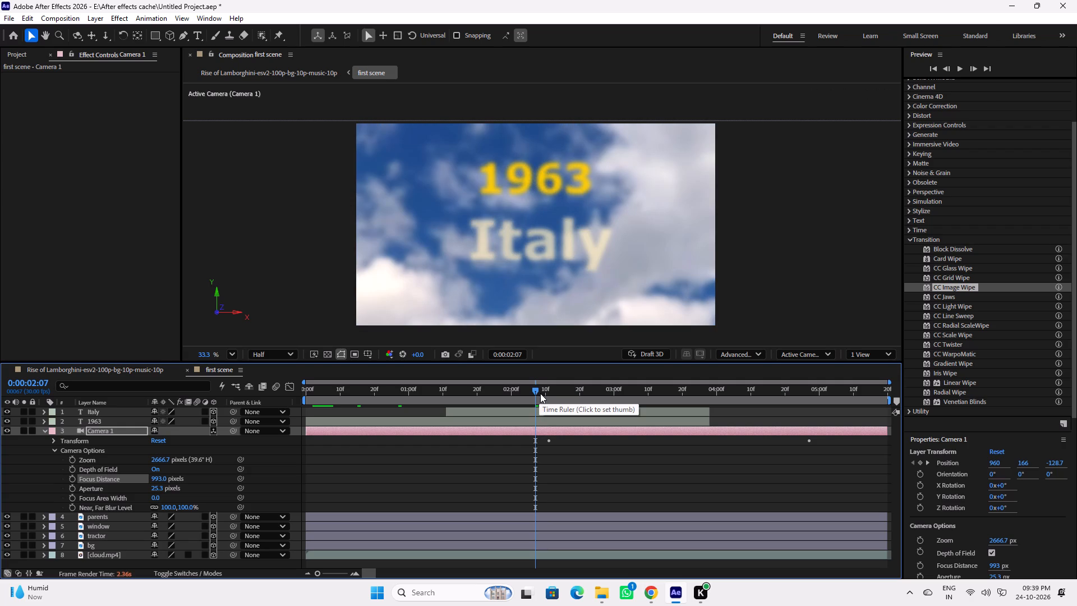
{"action": "key", "text": "ctrl+s"}
{"action": "left_click_drag", "start_coordinate": [584, 391], "coordinate": [592, 393]}
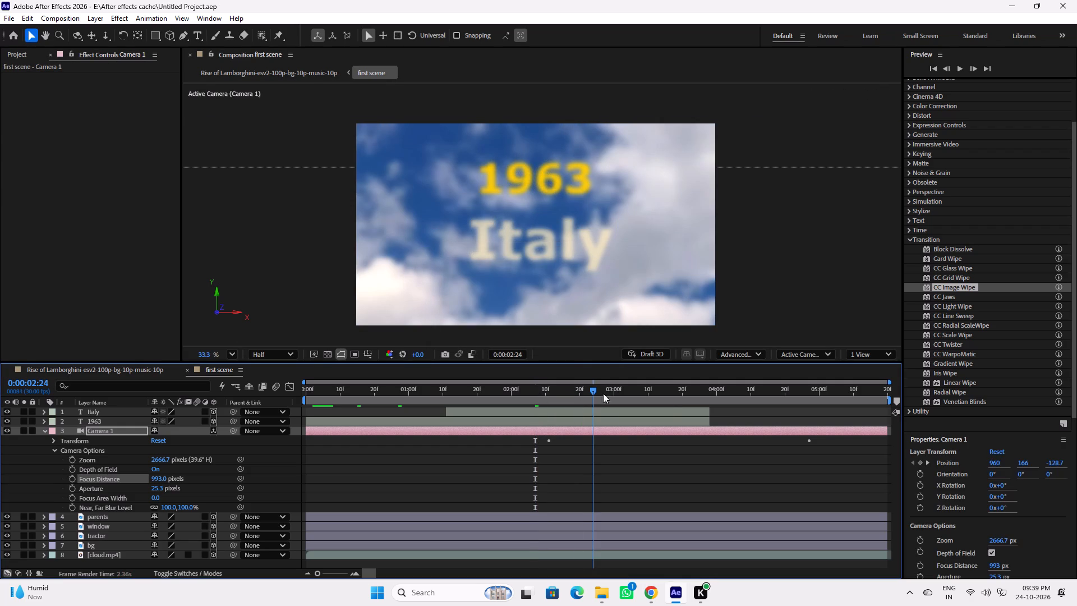
{"action": "left_click_drag", "start_coordinate": [628, 393], "coordinate": [335, 393]}
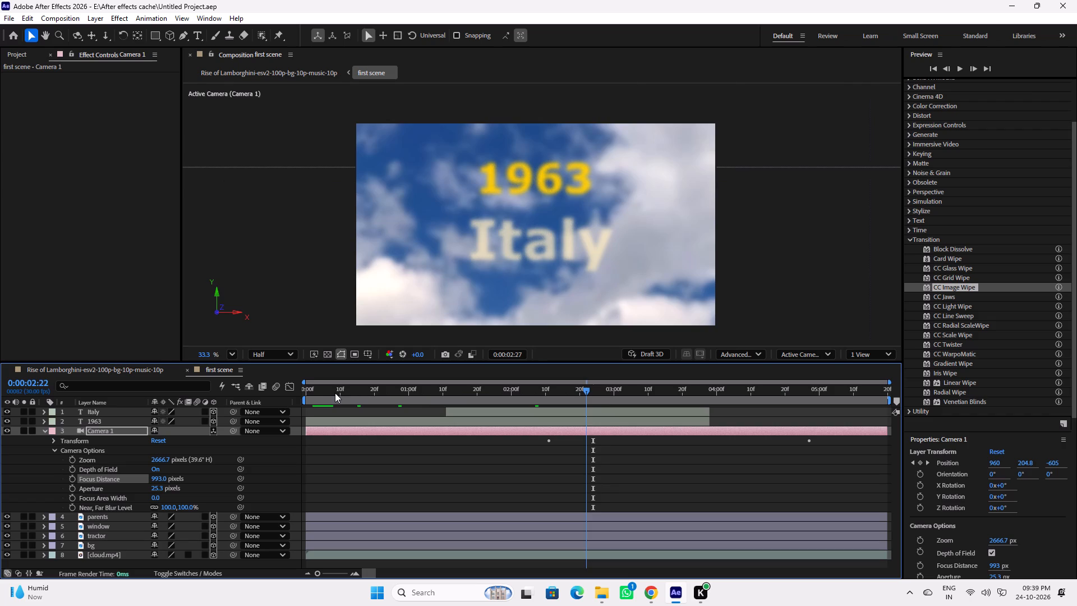
{"action": "left_click_drag", "start_coordinate": [335, 393], "coordinate": [335, 392]}
{"action": "left_click_drag", "start_coordinate": [325, 392], "coordinate": [319, 392]}
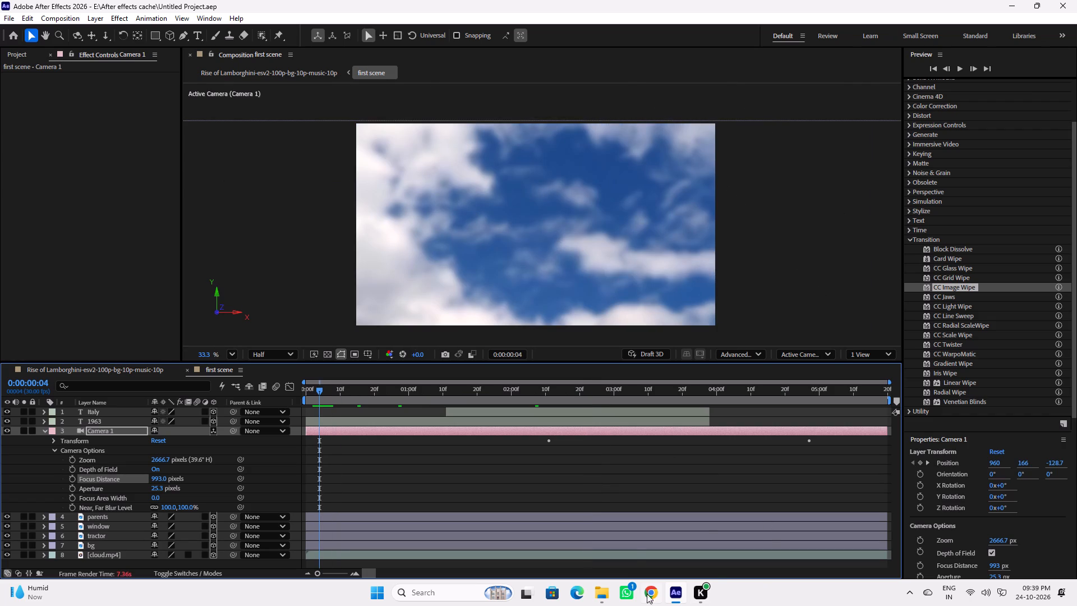